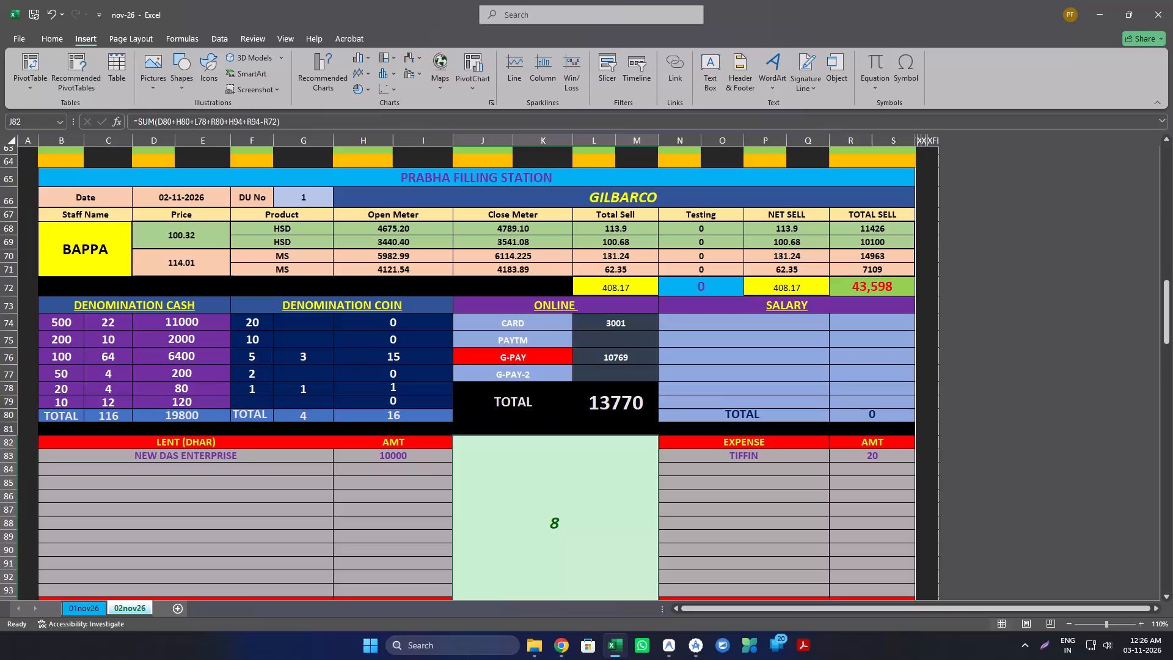
Review the four staff shift sections on the 02nov26 sheet, checking their sales, cash, online and expense figures.
{"action": "scroll", "coordinate": [552, 355], "scroll_direction": "down", "scroll_amount": 9}
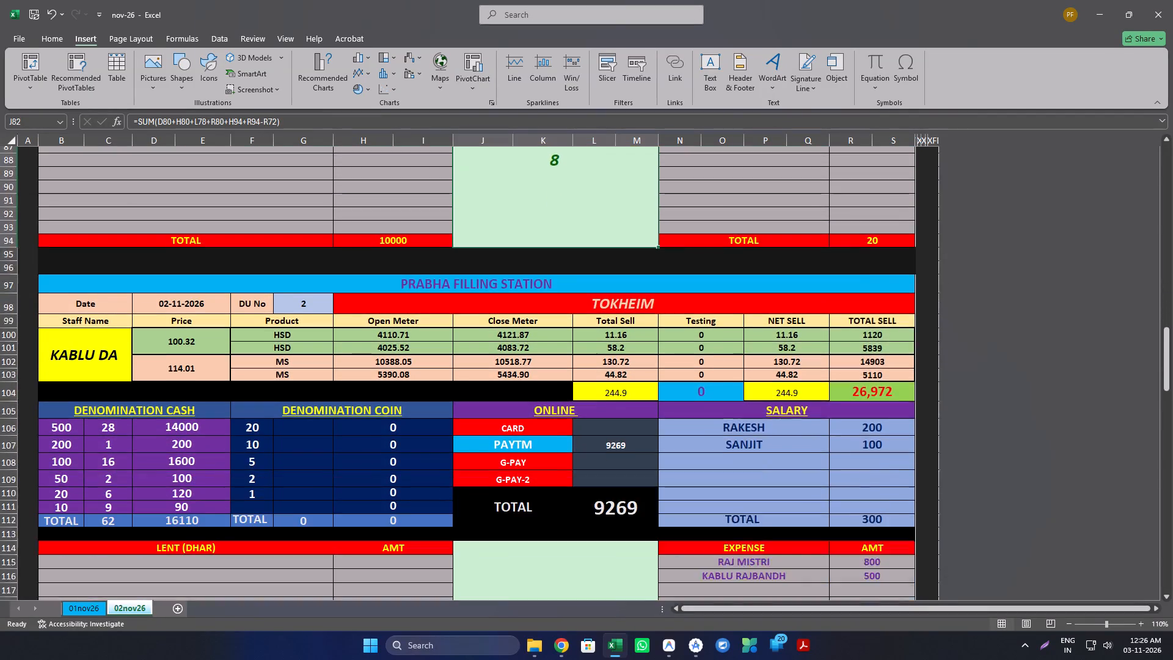
{"action": "scroll", "coordinate": [552, 356], "scroll_direction": "down", "scroll_amount": 3}
{"action": "scroll", "coordinate": [552, 356], "scroll_direction": "up", "scroll_amount": 20}
{"action": "scroll", "coordinate": [552, 356], "scroll_direction": "up", "scroll_amount": 8}
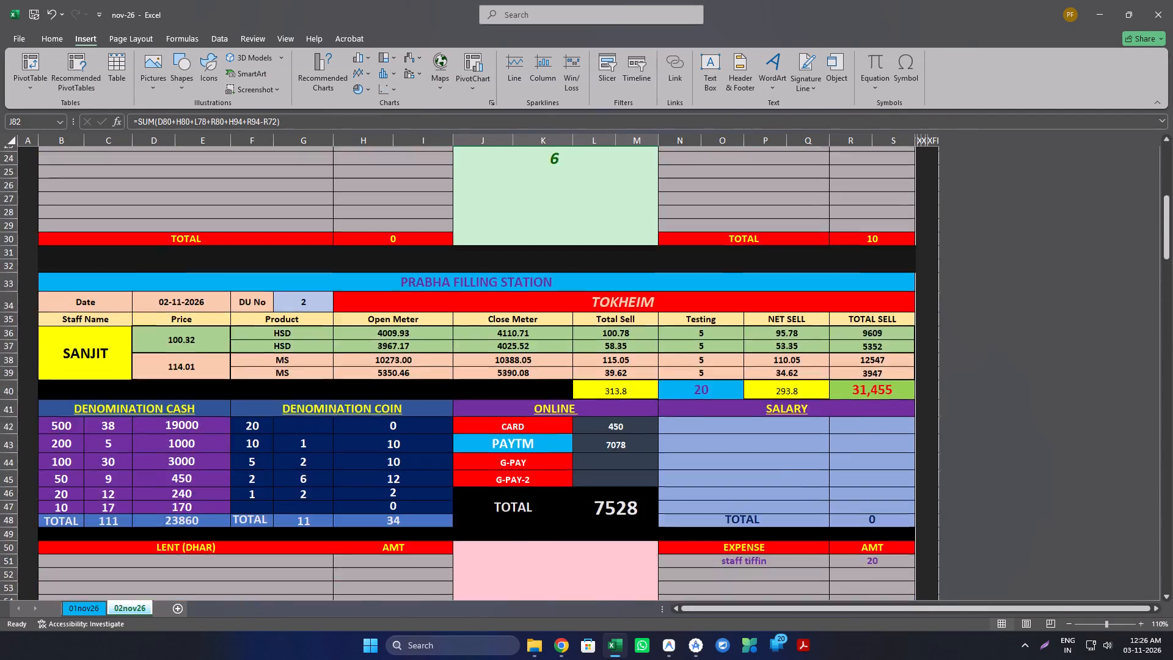
{"action": "scroll", "coordinate": [551, 353], "scroll_direction": "up", "scroll_amount": 1}
{"action": "scroll", "coordinate": [551, 353], "scroll_direction": "up", "scroll_amount": 20}
{"action": "scroll", "coordinate": [551, 353], "scroll_direction": "up", "scroll_amount": 2}
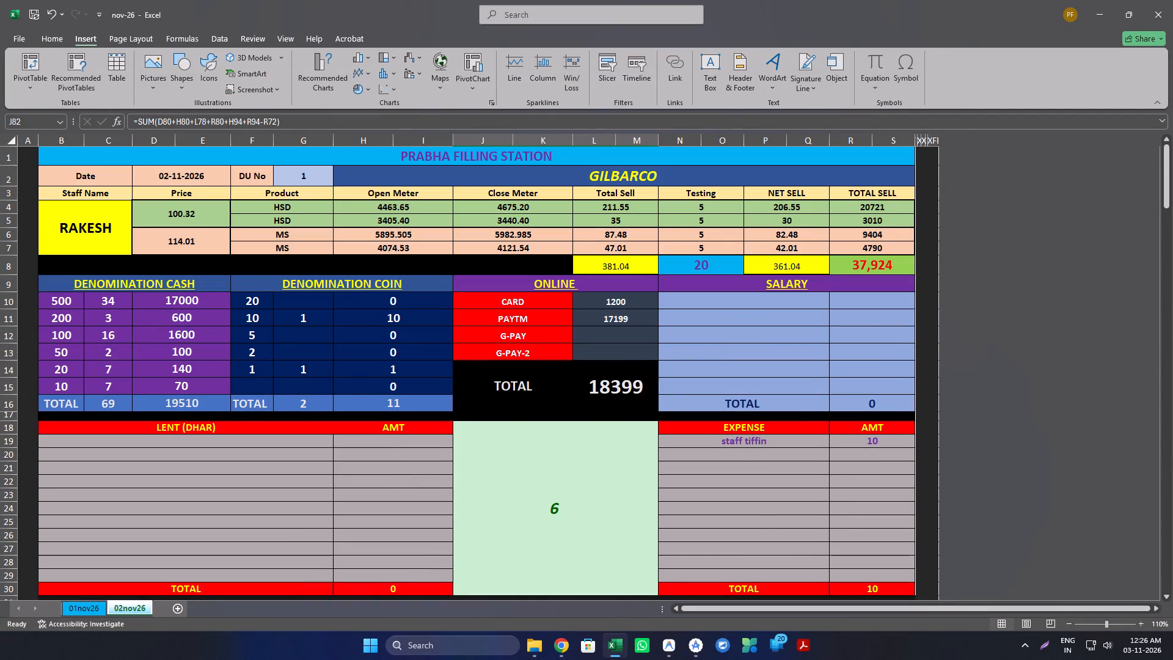
{"action": "scroll", "coordinate": [547, 353], "scroll_direction": "down", "scroll_amount": 6}
{"action": "scroll", "coordinate": [546, 353], "scroll_direction": "up", "scroll_amount": 7}
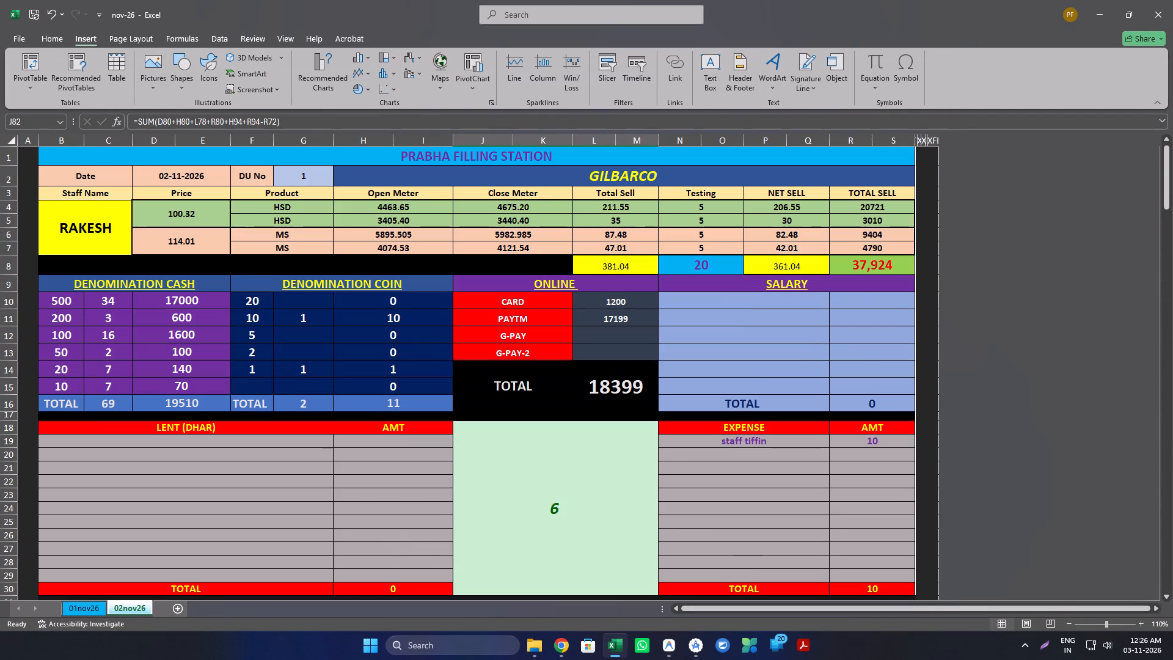
{"action": "scroll", "coordinate": [546, 353], "scroll_direction": "up", "scroll_amount": 1}
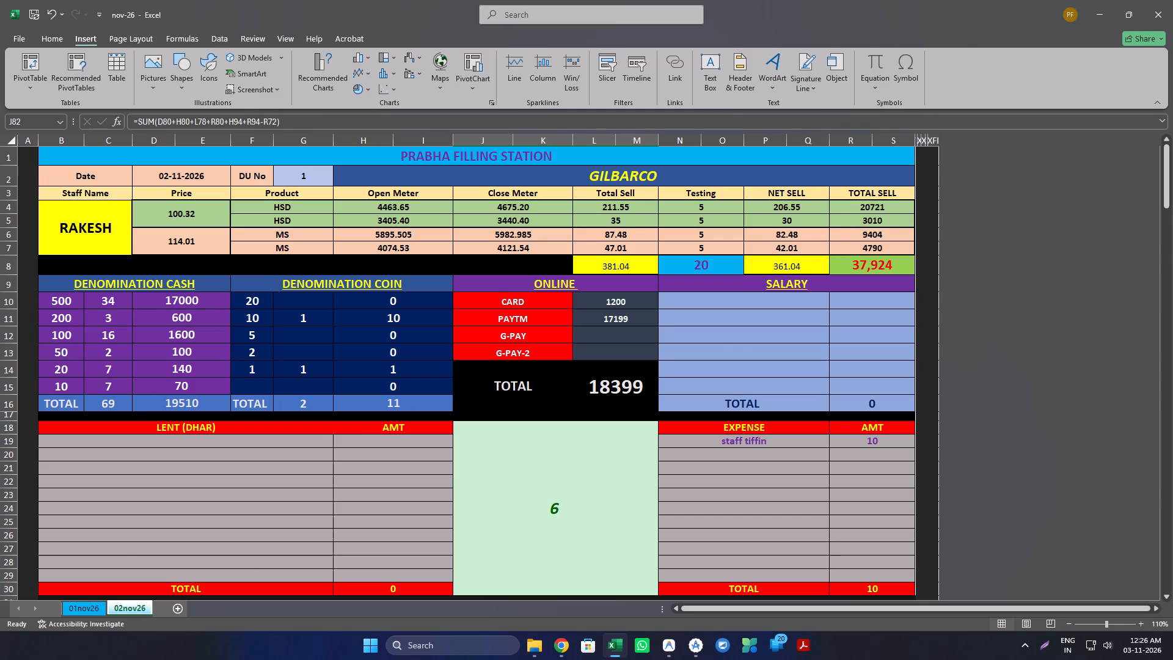
{"action": "scroll", "coordinate": [546, 353], "scroll_direction": "down", "scroll_amount": 12}
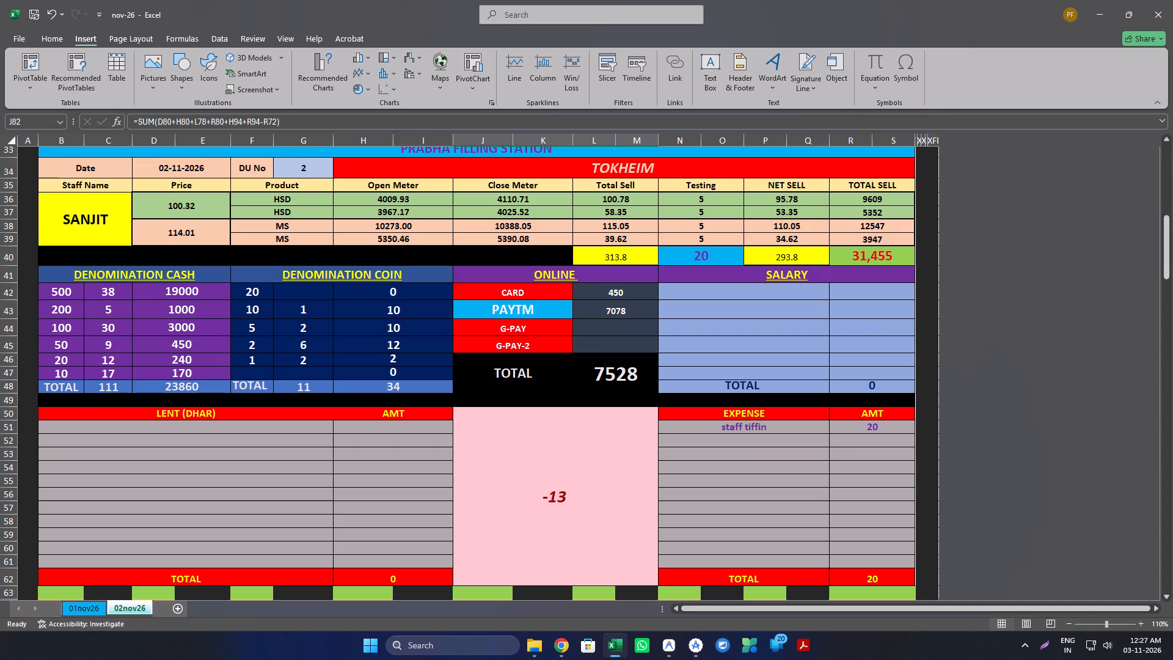
{"action": "scroll", "coordinate": [678, 237], "scroll_direction": "up", "scroll_amount": 9}
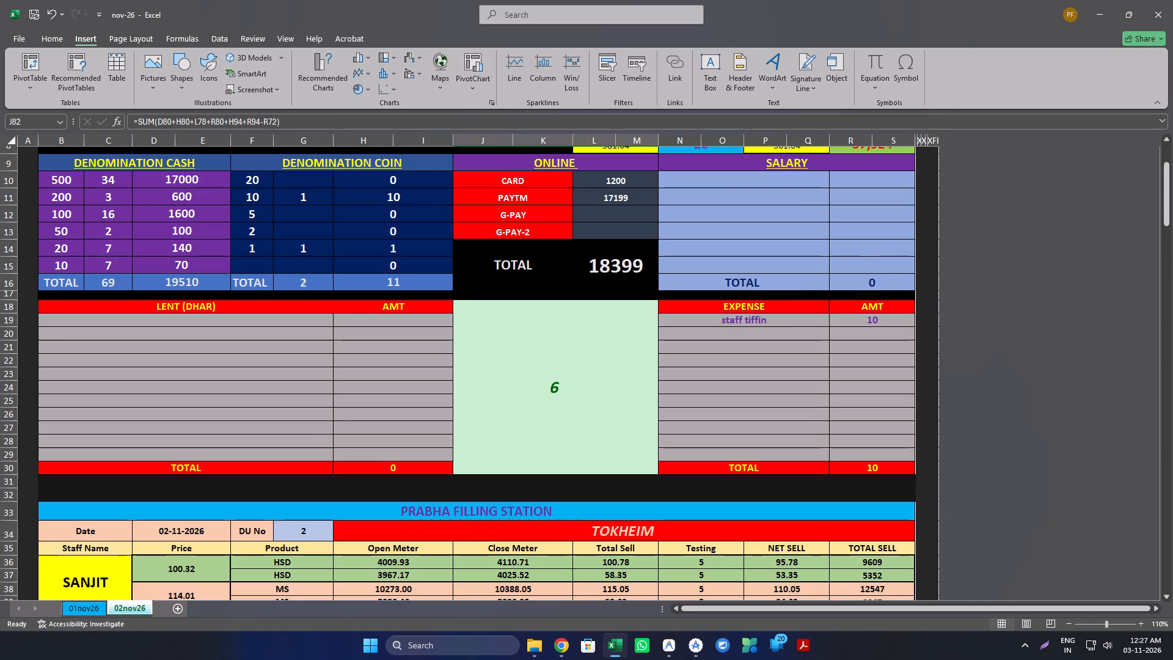
Set the count of 10-rupee notes to 8 in KABLU DA's DENOMINATION CASH table.
{"action": "scroll", "coordinate": [678, 237], "scroll_direction": "down", "scroll_amount": 20}
{"action": "scroll", "coordinate": [678, 237], "scroll_direction": "down", "scroll_amount": 5}
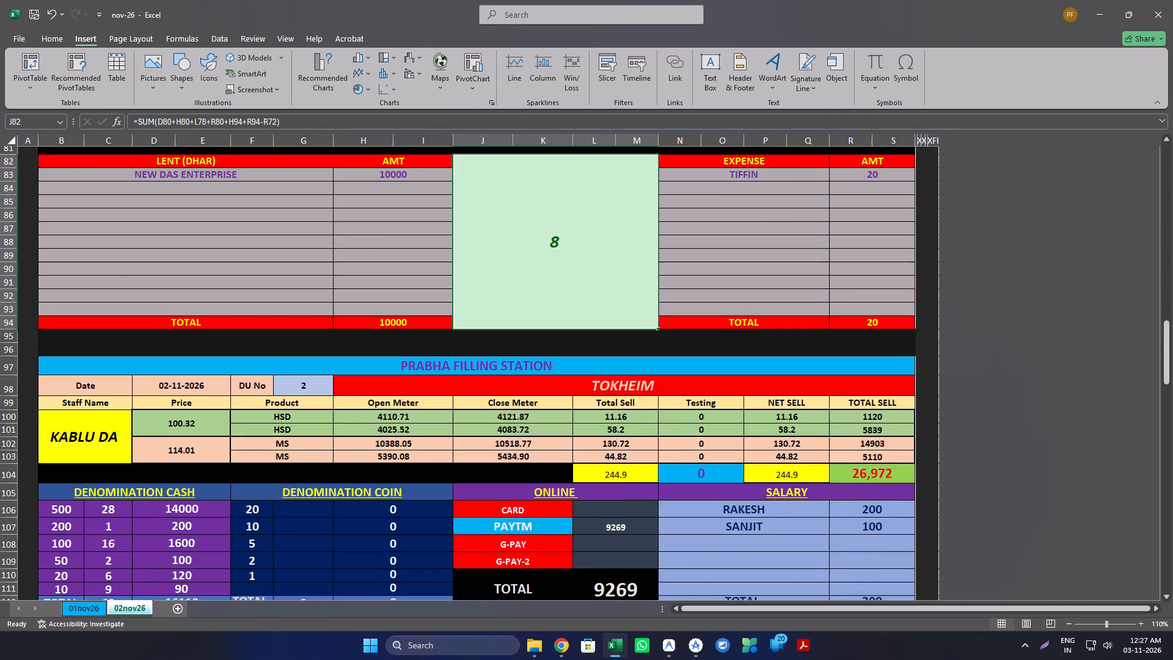
{"action": "scroll", "coordinate": [676, 237], "scroll_direction": "down", "scroll_amount": 10}
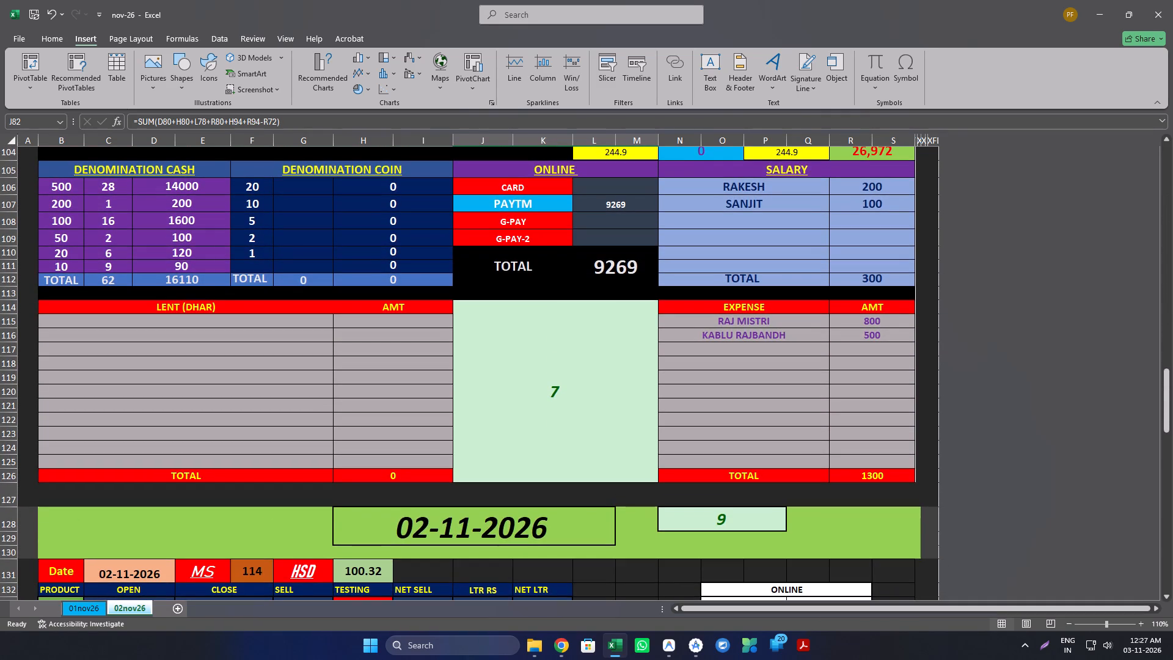
{"action": "left_click", "coordinate": [122, 268]}
{"action": "key", "text": "8"}
{"action": "key", "text": "Return"}
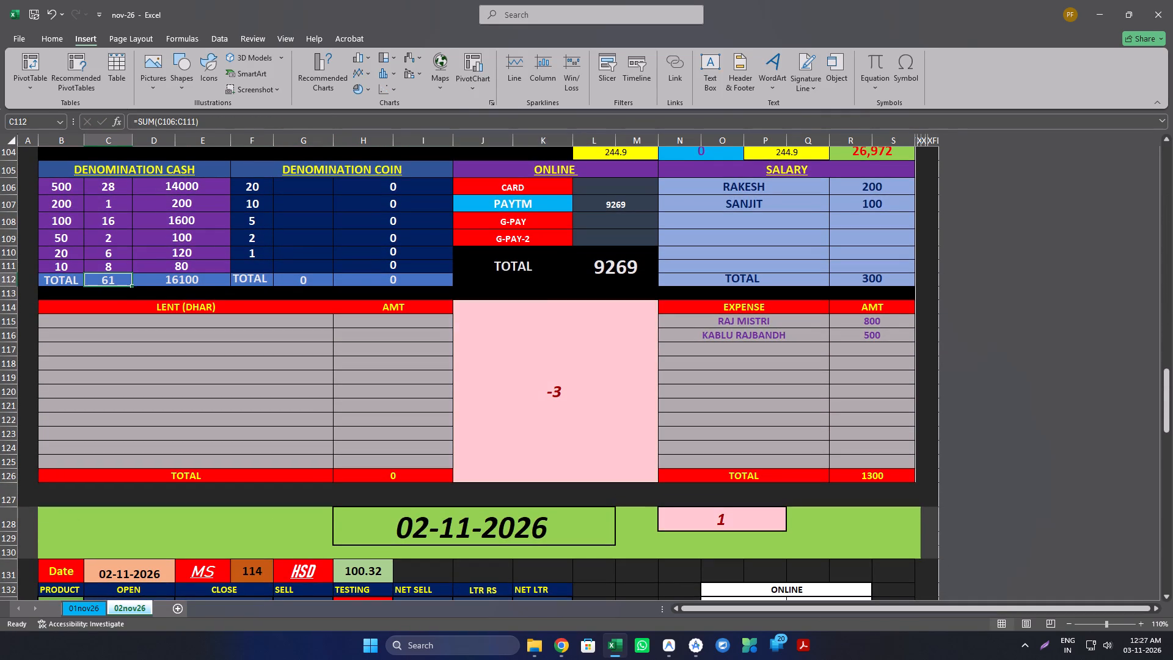
Set the count of 10-rupee notes to 11 in BAPPA's DENOMINATION CASH table.
{"action": "scroll", "coordinate": [399, 253], "scroll_direction": "up", "scroll_amount": 13}
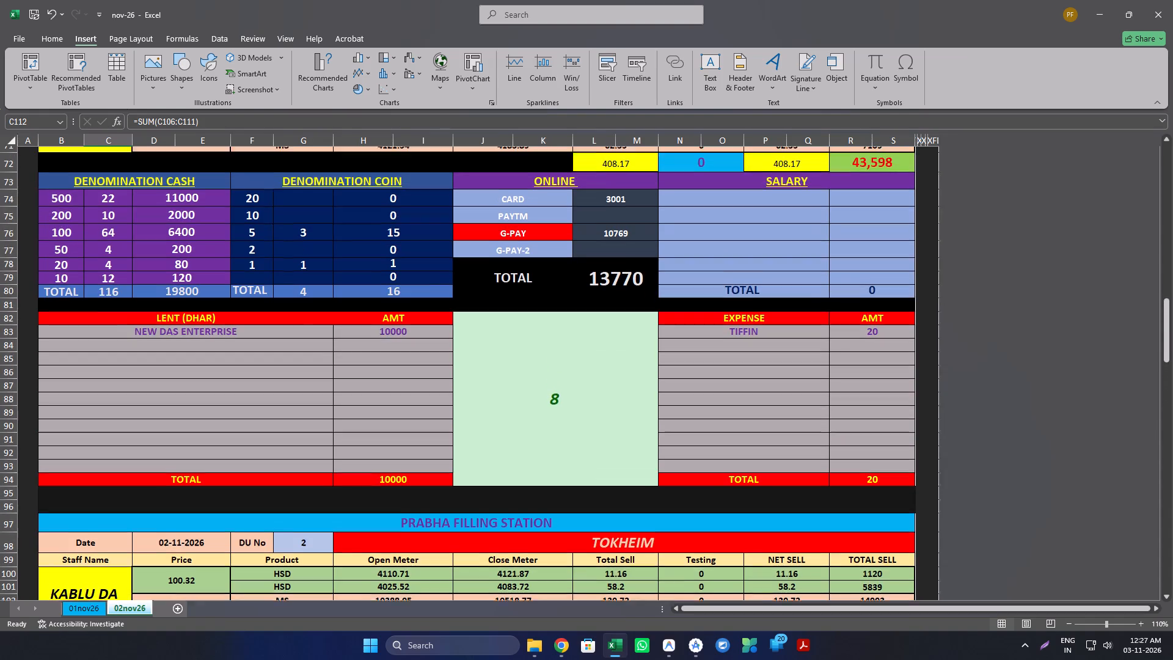
{"action": "left_click", "coordinate": [120, 323]}
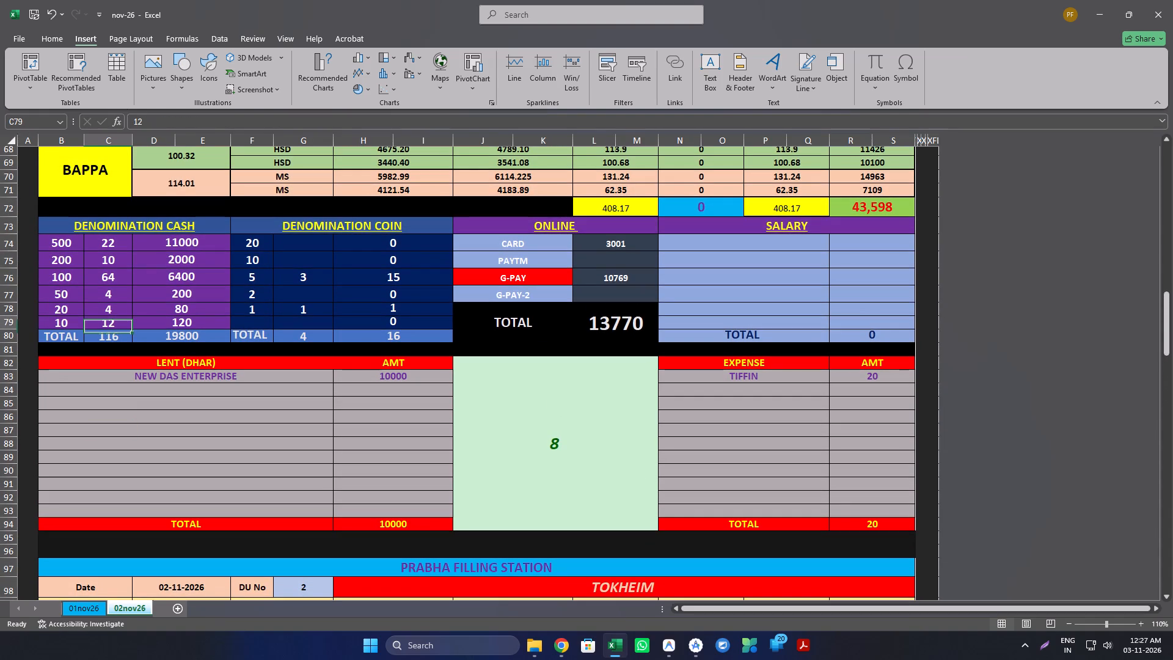
{"action": "type", "text": "11"}
{"action": "key", "text": "Return"}
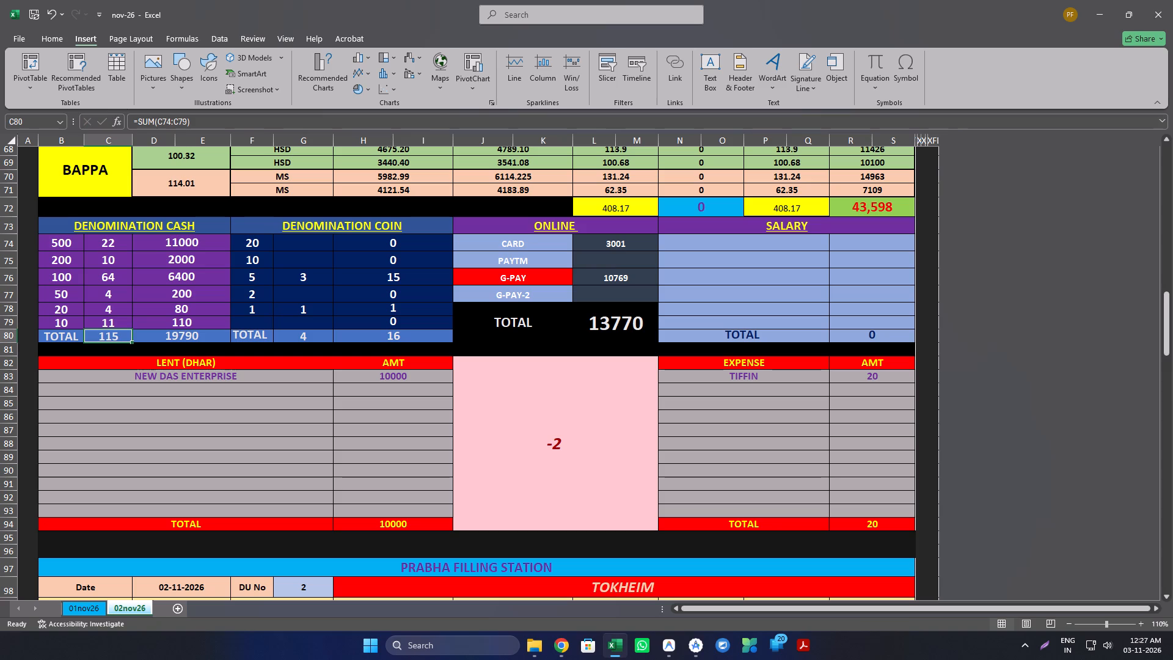
Set the testing quantity of the last MS row in the daily summary to 5.
{"action": "scroll", "coordinate": [471, 229], "scroll_direction": "down", "scroll_amount": 15}
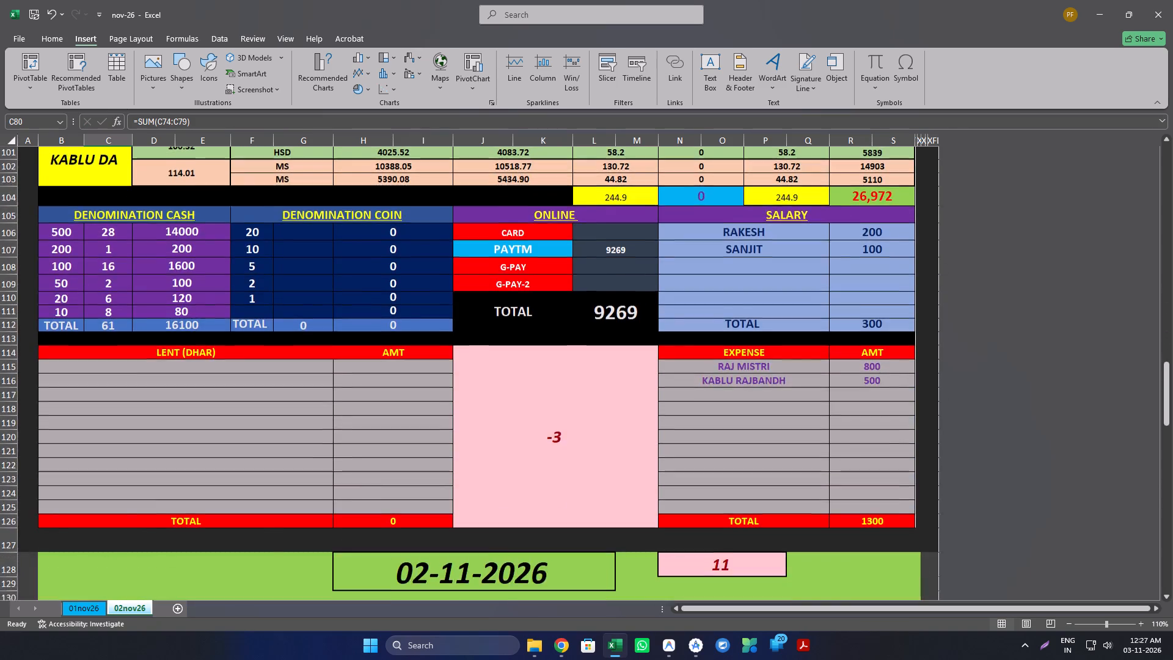
{"action": "scroll", "coordinate": [473, 241], "scroll_direction": "down", "scroll_amount": 9}
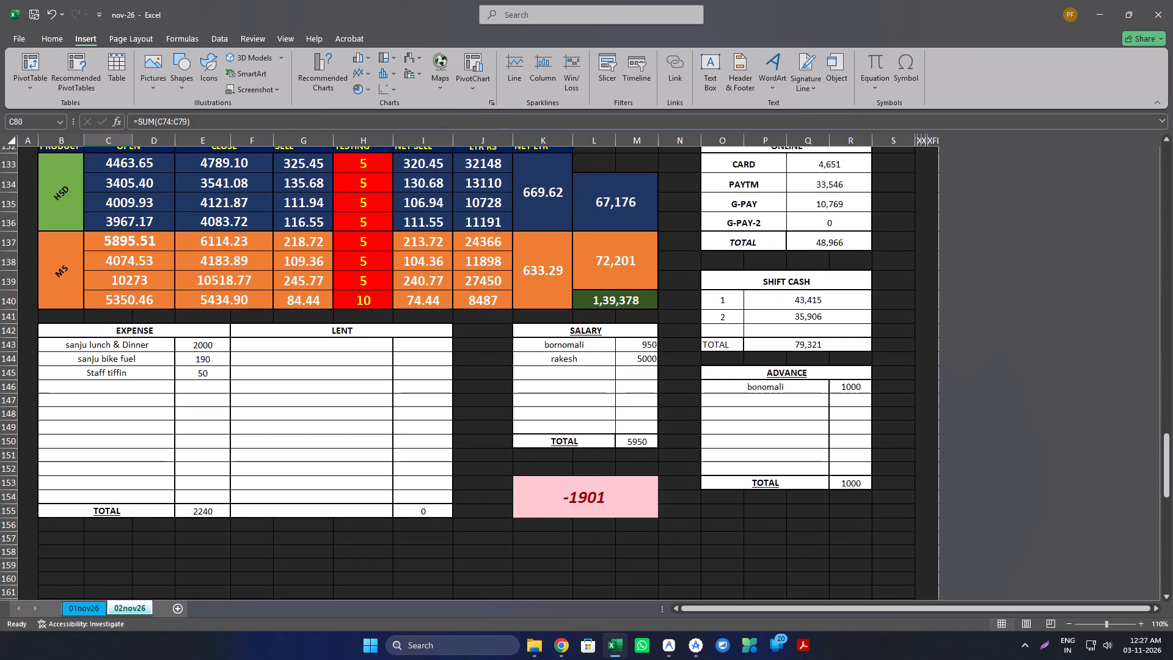
{"action": "left_click", "coordinate": [373, 301]}
{"action": "key", "text": "5"}
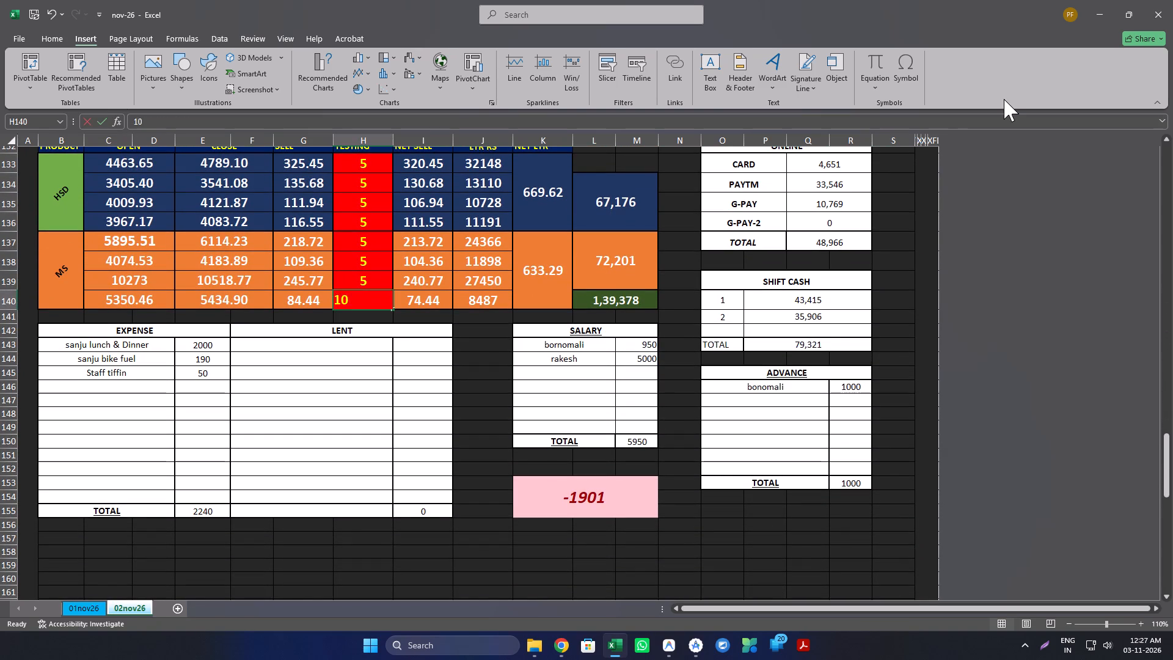
{"action": "key", "text": "Return"}
Examine the shift sections again from the first staff entry down to the daily summary.
{"action": "scroll", "coordinate": [443, 216], "scroll_direction": "up", "scroll_amount": 14}
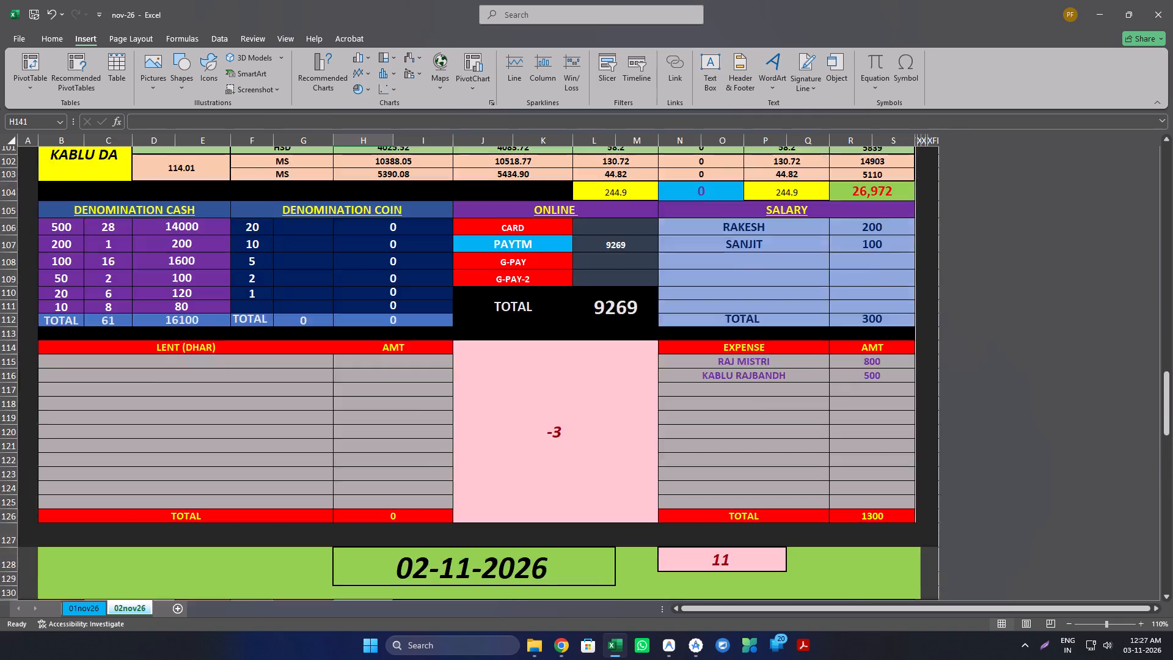
{"action": "scroll", "coordinate": [451, 226], "scroll_direction": "up", "scroll_amount": 20}
{"action": "scroll", "coordinate": [451, 226], "scroll_direction": "up", "scroll_amount": 20}
{"action": "scroll", "coordinate": [451, 226], "scroll_direction": "up", "scroll_amount": 3}
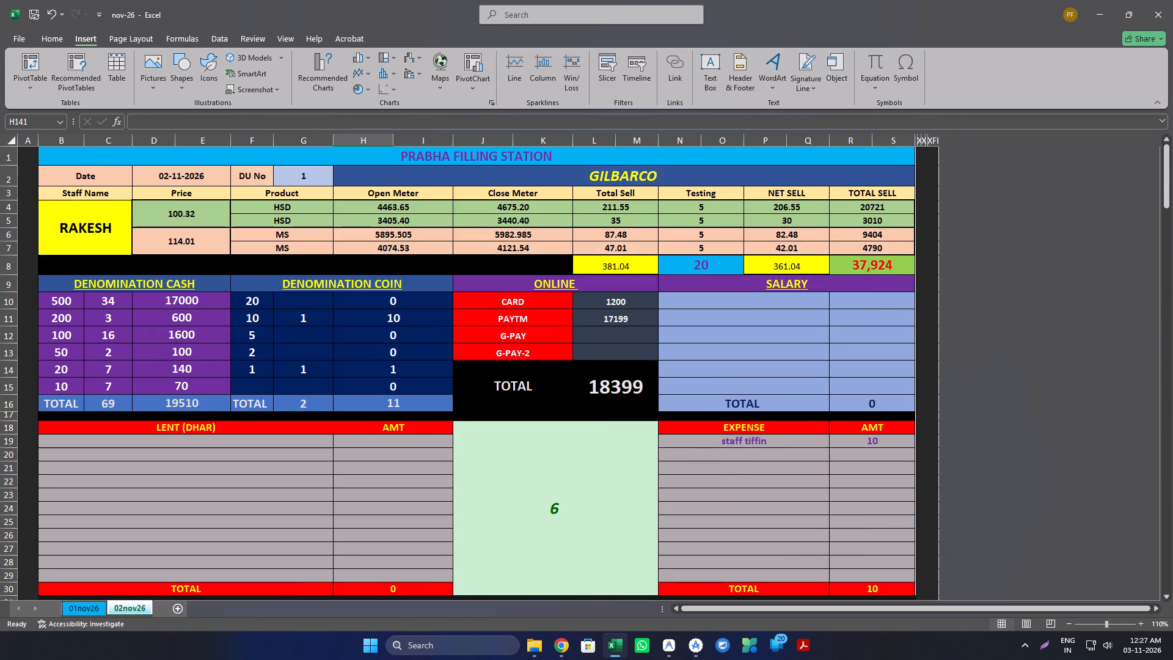
{"action": "scroll", "coordinate": [443, 223], "scroll_direction": "down", "scroll_amount": 7}
{"action": "scroll", "coordinate": [443, 223], "scroll_direction": "down", "scroll_amount": 15}
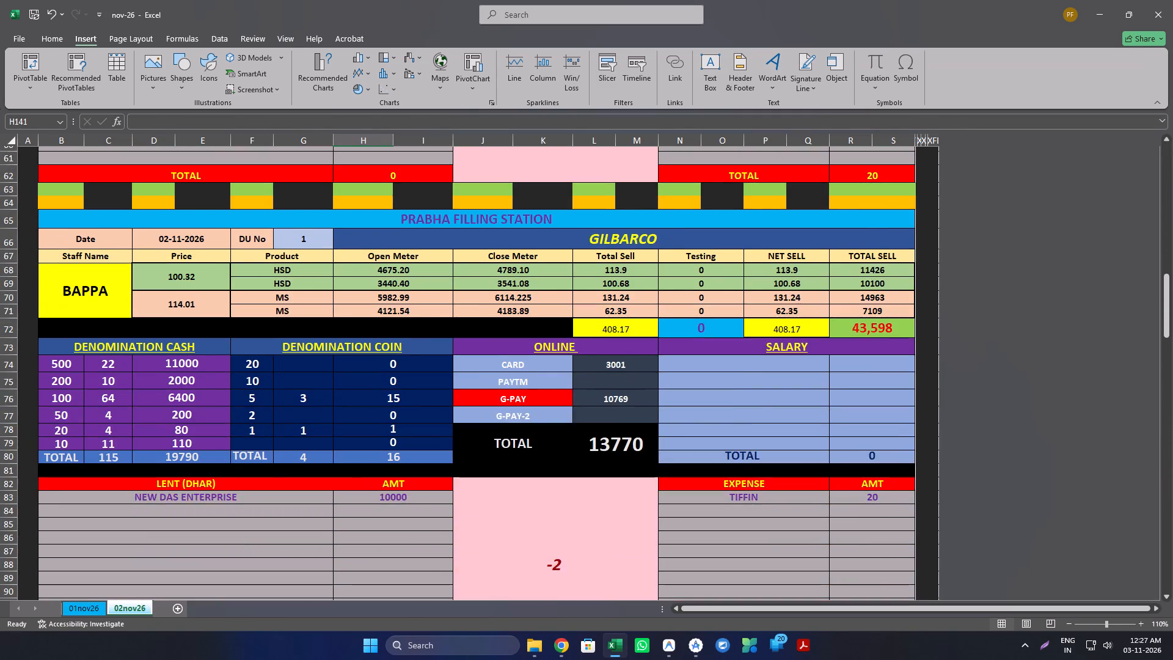
{"action": "scroll", "coordinate": [443, 224], "scroll_direction": "down", "scroll_amount": 18}
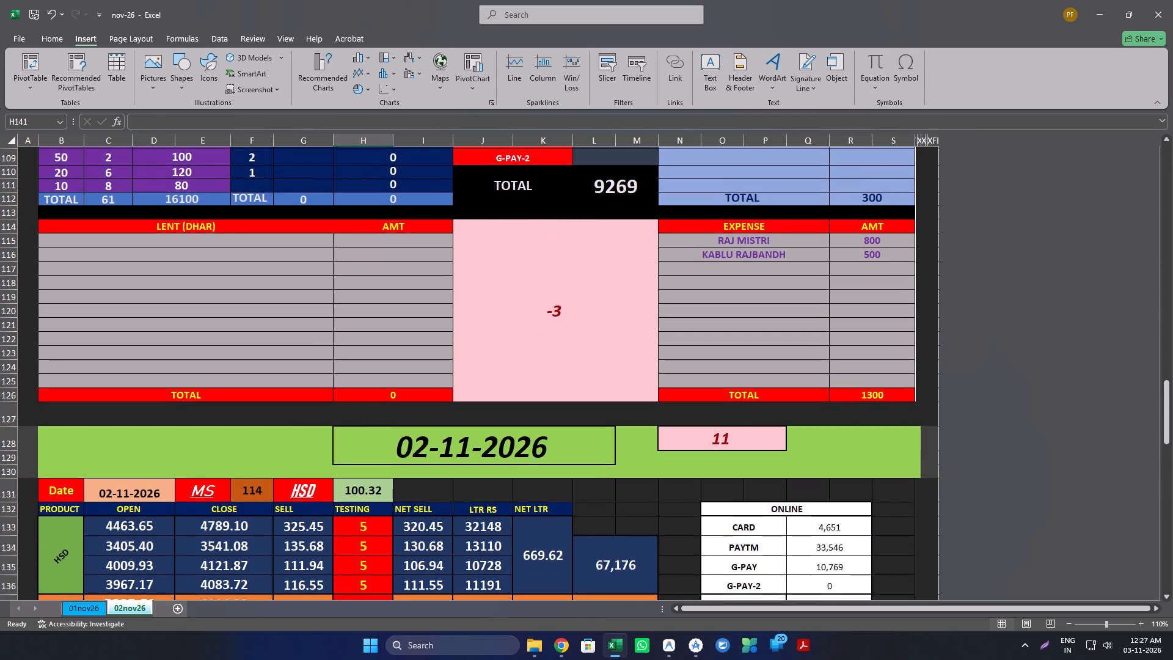
Clear the three existing amounts from the daily summary's EXPENSE table.
{"action": "scroll", "coordinate": [442, 225], "scroll_direction": "down", "scroll_amount": 13}
{"action": "left_click_drag", "start_coordinate": [142, 188], "coordinate": [145, 188]}
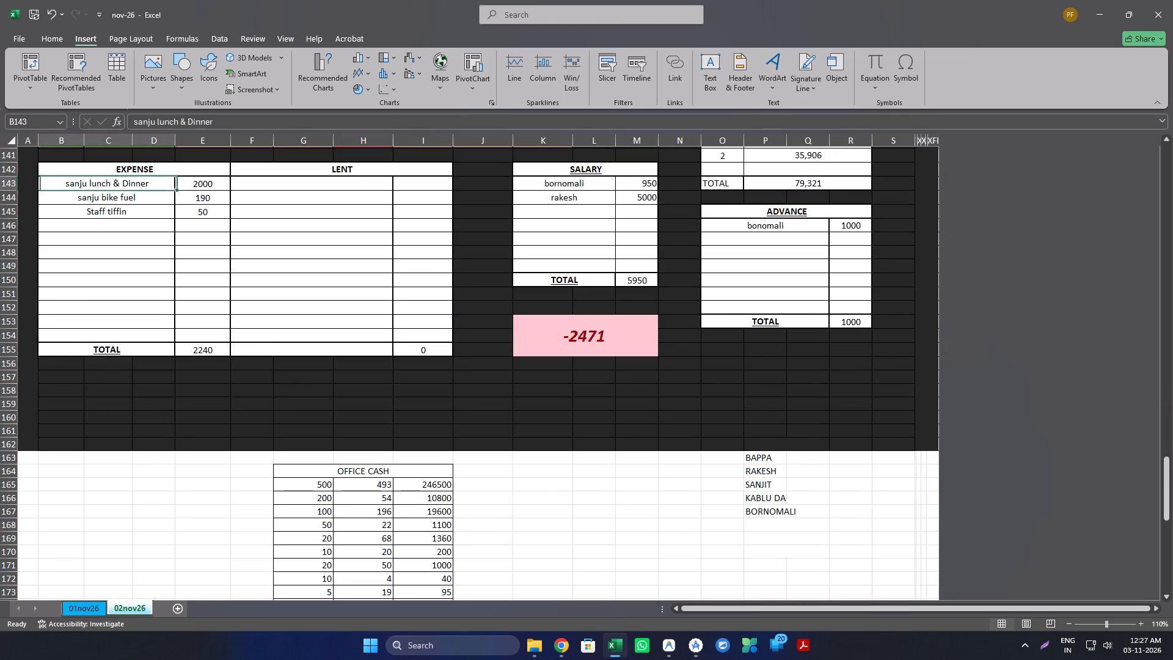
{"action": "left_click_drag", "start_coordinate": [145, 188], "coordinate": [195, 205]}
{"action": "left_click", "coordinate": [195, 205]}
{"action": "key", "text": "Delete"}
{"action": "key", "text": "Up"}
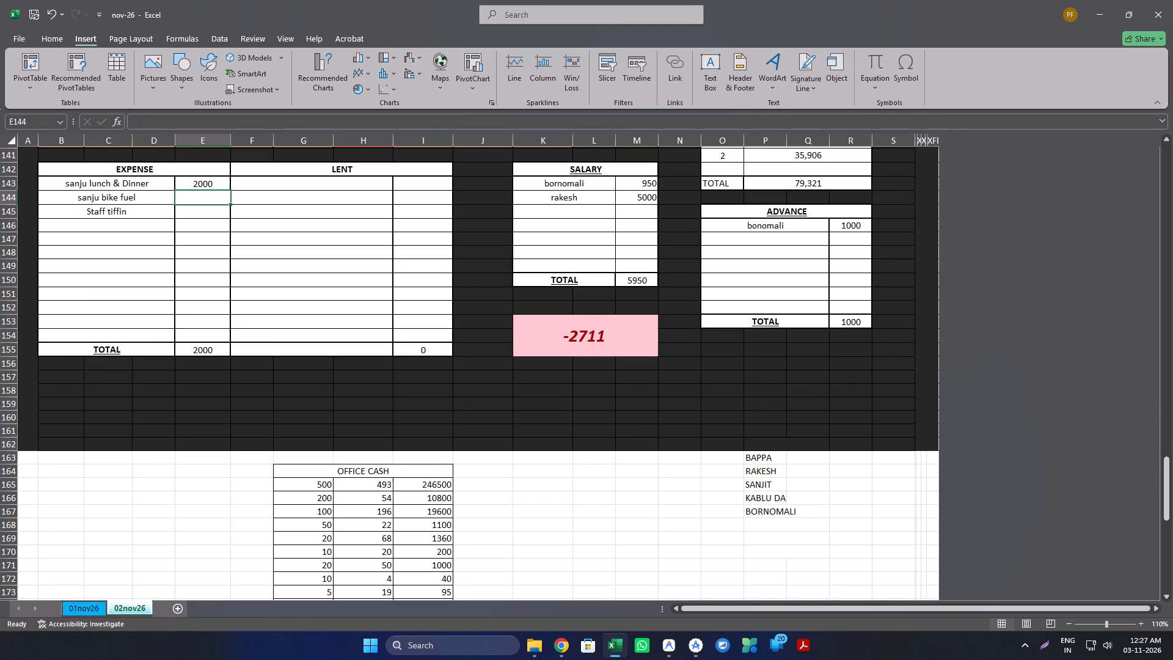
{"action": "key", "text": "End"}
{"action": "key", "text": "Delete"}
{"action": "key", "text": "Up"}
{"action": "key", "text": "Delete"}
Clear the lunch and dinner, bike fuel and staff tiffin descriptions from the summary's EXPENSE table.
{"action": "key", "text": "Left"}
{"action": "key", "text": "Delete"}
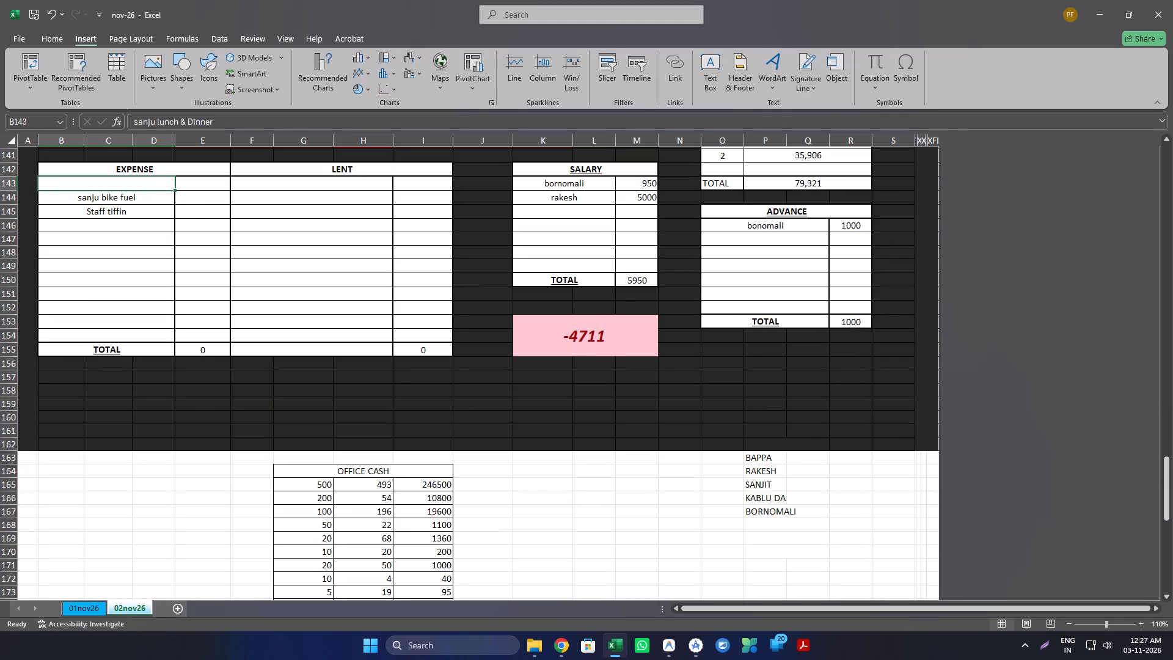
{"action": "key", "text": "Down"}
{"action": "key", "text": "Delete"}
{"action": "key", "text": "Down"}
{"action": "key", "text": "Delete"}
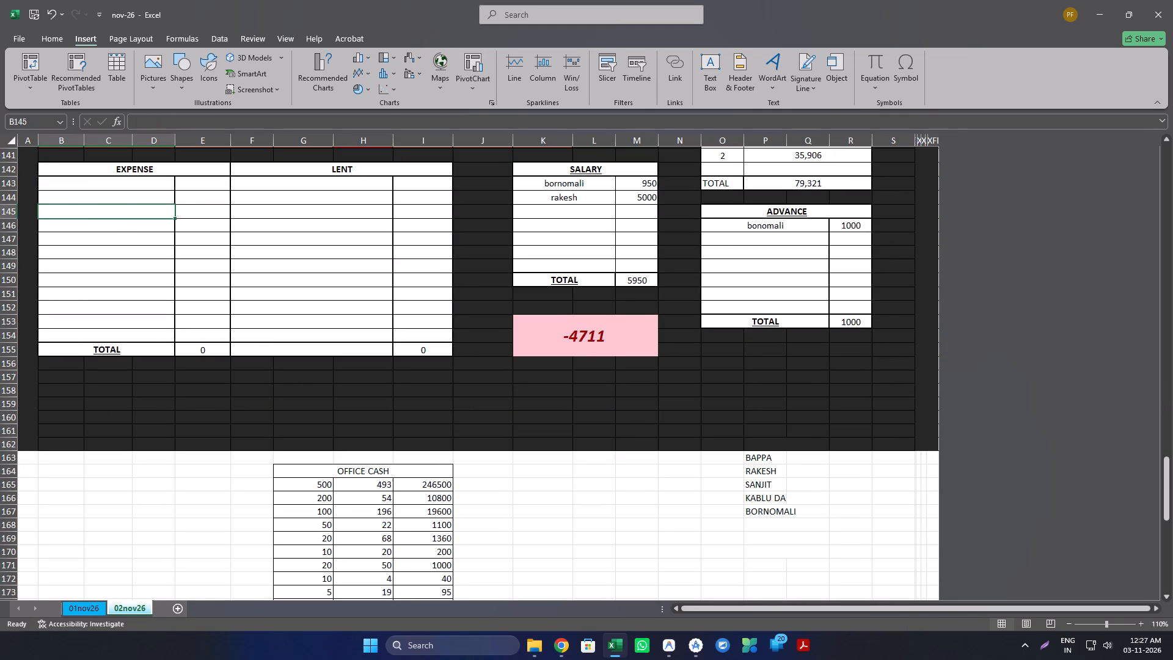
Enter 800 and 500 as the first two amounts in the summary's EXPENSE table.
{"action": "key", "text": "Right"}
{"action": "key", "text": "Up"}
{"action": "key", "text": "Up"}
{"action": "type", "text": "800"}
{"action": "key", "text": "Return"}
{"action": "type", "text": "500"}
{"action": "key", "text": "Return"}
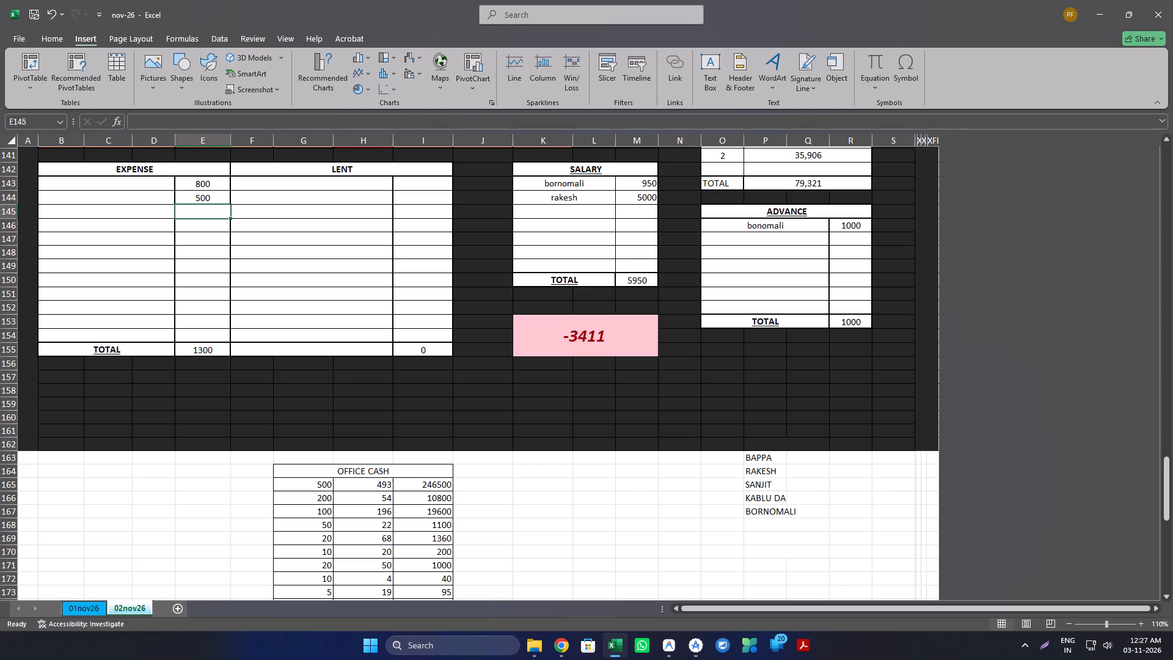
Clear both salary amounts from the daily summary's SALARY table.
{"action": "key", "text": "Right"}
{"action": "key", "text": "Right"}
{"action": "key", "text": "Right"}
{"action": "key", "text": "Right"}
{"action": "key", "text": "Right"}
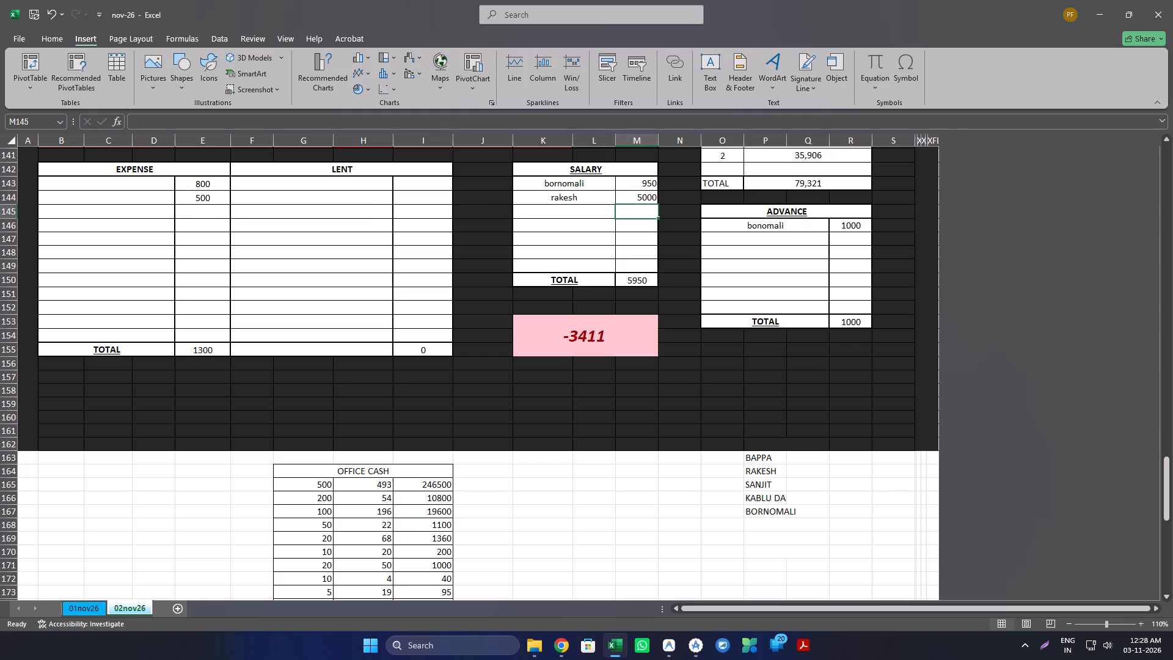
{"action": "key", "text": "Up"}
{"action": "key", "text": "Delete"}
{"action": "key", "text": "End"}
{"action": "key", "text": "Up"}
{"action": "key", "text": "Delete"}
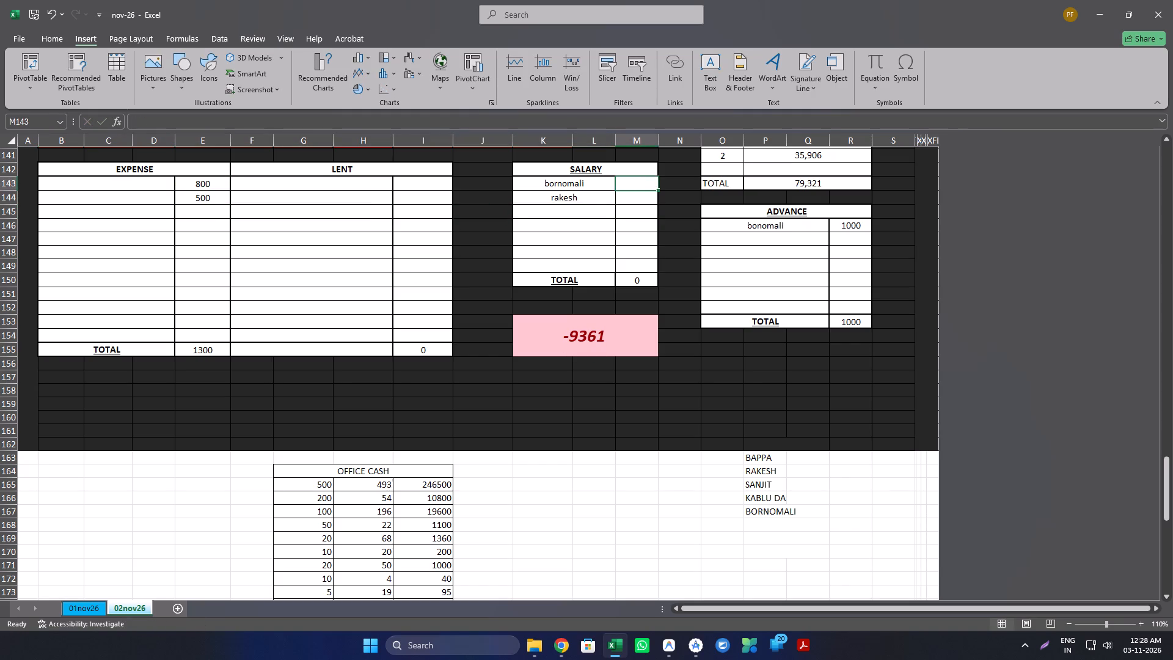
Clear both staff names from the daily summary's SALARY table, leaving its name cells empty.
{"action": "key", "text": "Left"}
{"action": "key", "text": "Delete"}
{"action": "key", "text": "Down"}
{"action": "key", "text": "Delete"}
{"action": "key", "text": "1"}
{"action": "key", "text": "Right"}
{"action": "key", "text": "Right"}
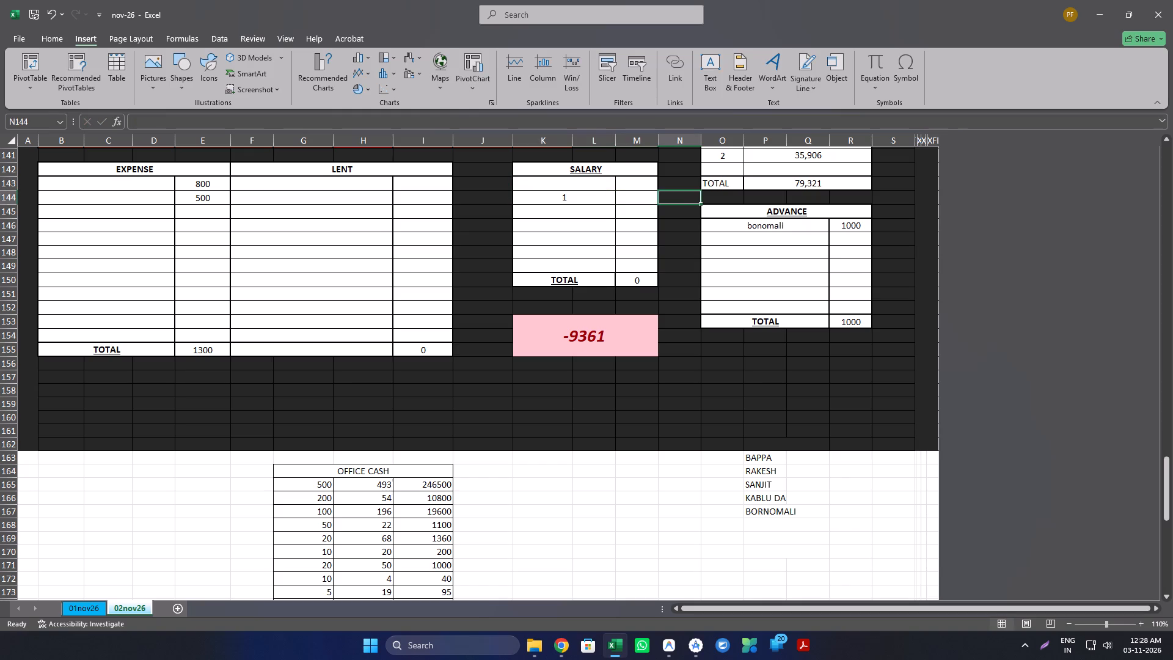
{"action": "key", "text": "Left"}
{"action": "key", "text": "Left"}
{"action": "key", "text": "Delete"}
Clear the existing name and amount from the daily summary's ADVANCE table.
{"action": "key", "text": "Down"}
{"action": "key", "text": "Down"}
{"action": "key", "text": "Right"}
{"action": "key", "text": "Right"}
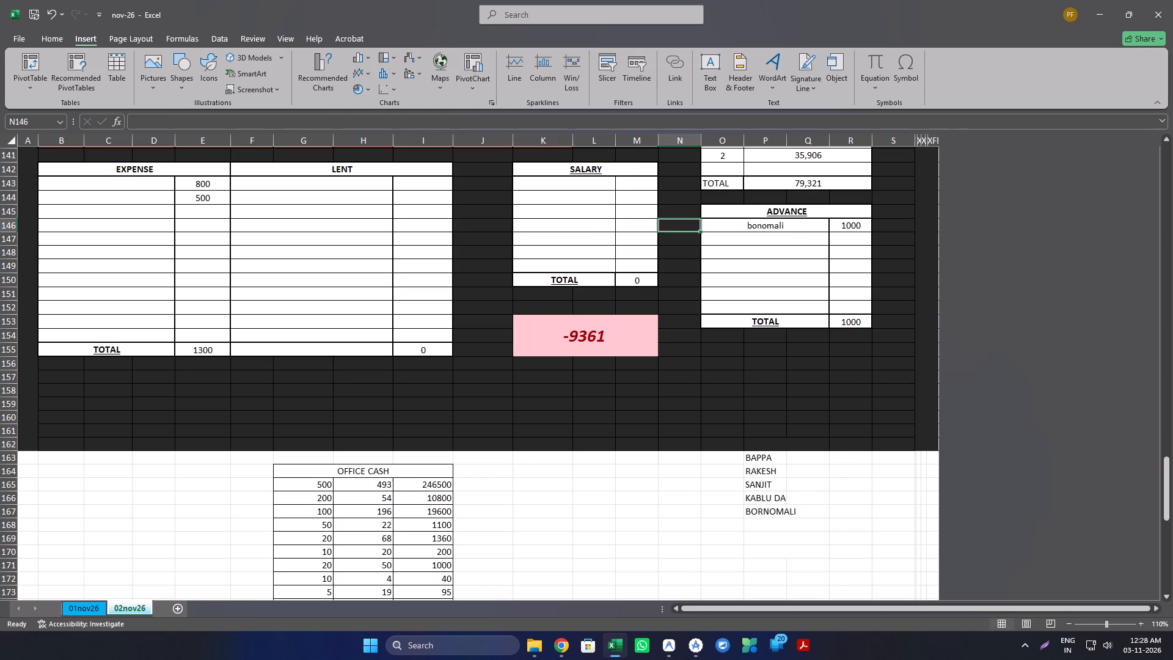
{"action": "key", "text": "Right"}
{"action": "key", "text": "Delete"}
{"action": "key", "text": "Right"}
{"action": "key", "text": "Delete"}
Label the 800 expense as "raj mistri" in the summary's EXPENSE table.
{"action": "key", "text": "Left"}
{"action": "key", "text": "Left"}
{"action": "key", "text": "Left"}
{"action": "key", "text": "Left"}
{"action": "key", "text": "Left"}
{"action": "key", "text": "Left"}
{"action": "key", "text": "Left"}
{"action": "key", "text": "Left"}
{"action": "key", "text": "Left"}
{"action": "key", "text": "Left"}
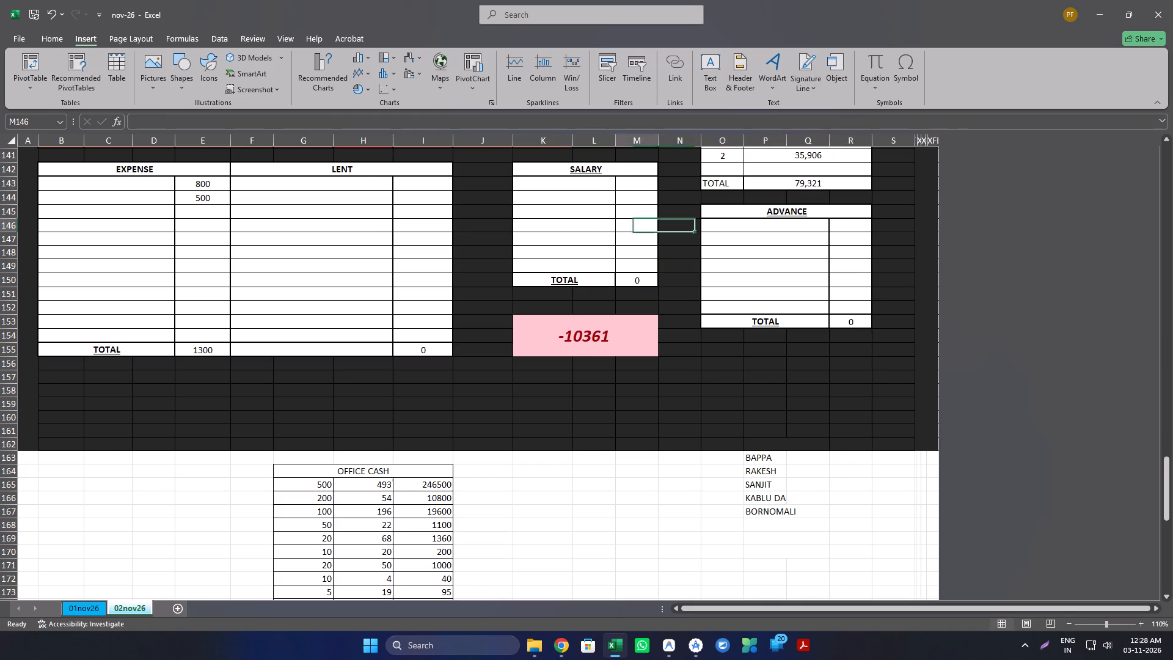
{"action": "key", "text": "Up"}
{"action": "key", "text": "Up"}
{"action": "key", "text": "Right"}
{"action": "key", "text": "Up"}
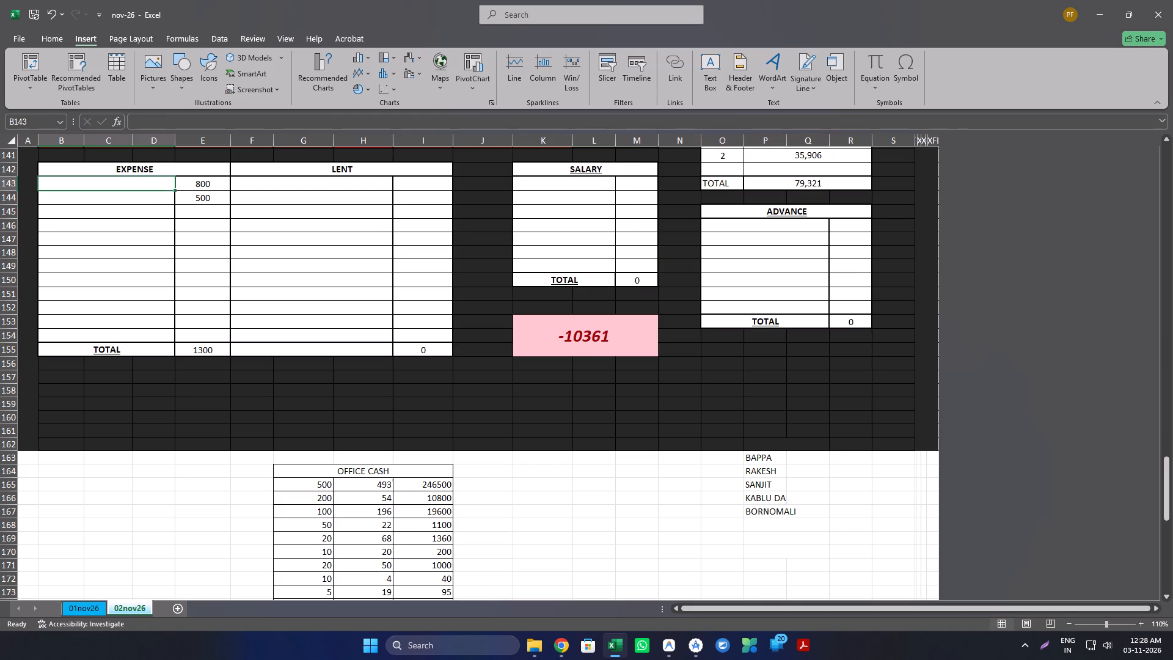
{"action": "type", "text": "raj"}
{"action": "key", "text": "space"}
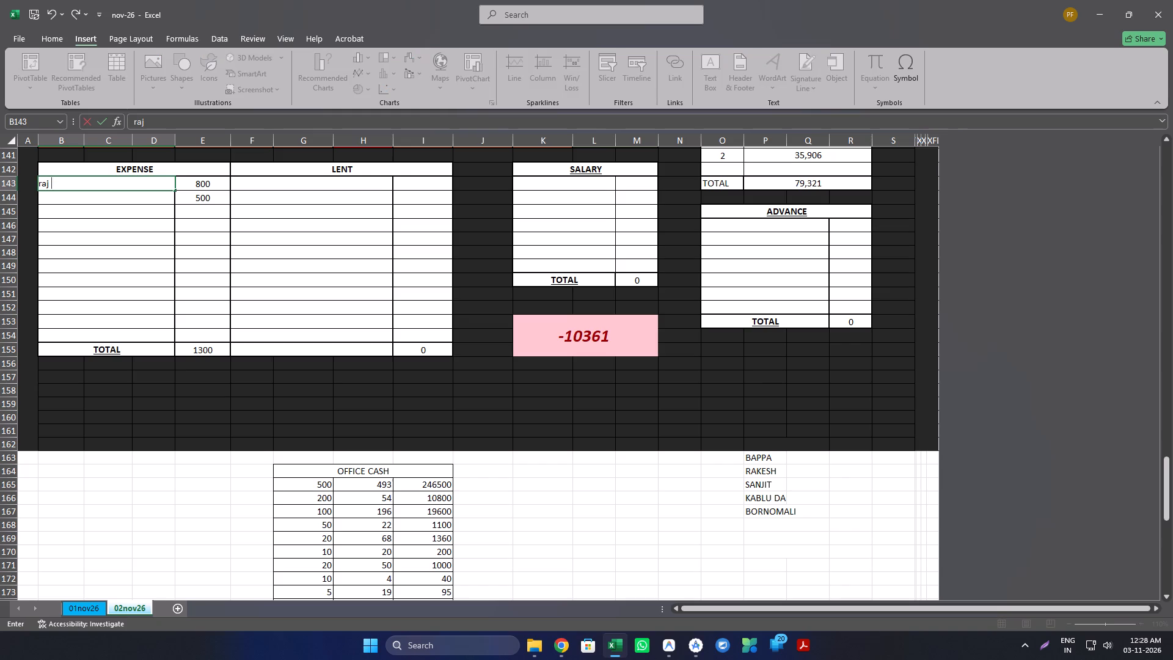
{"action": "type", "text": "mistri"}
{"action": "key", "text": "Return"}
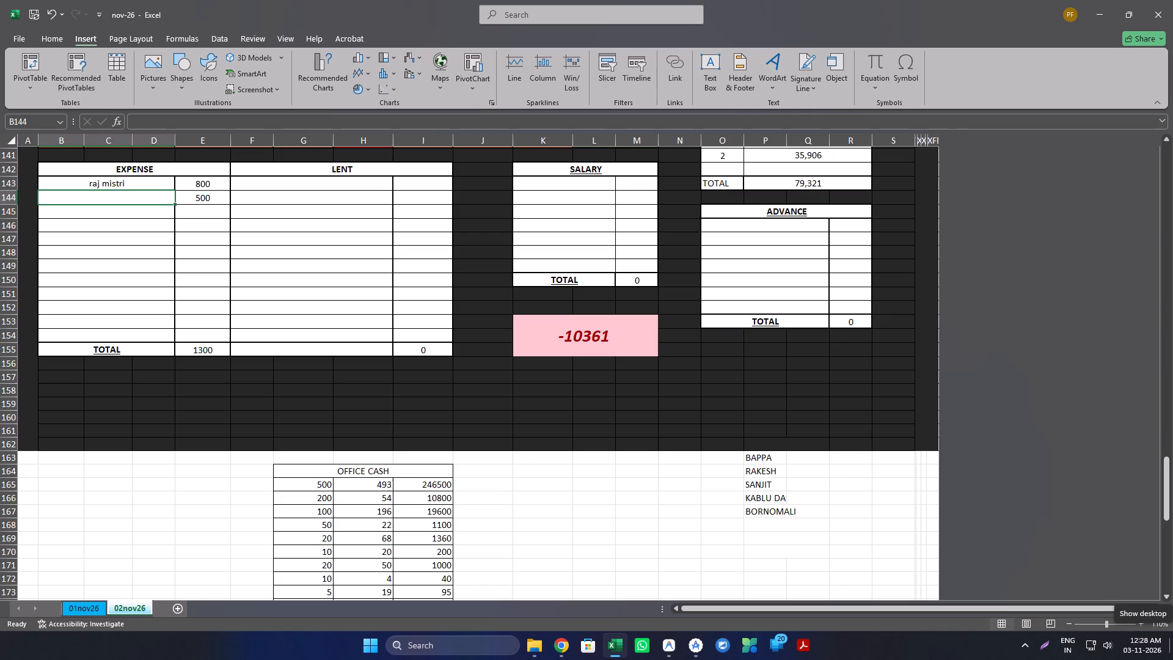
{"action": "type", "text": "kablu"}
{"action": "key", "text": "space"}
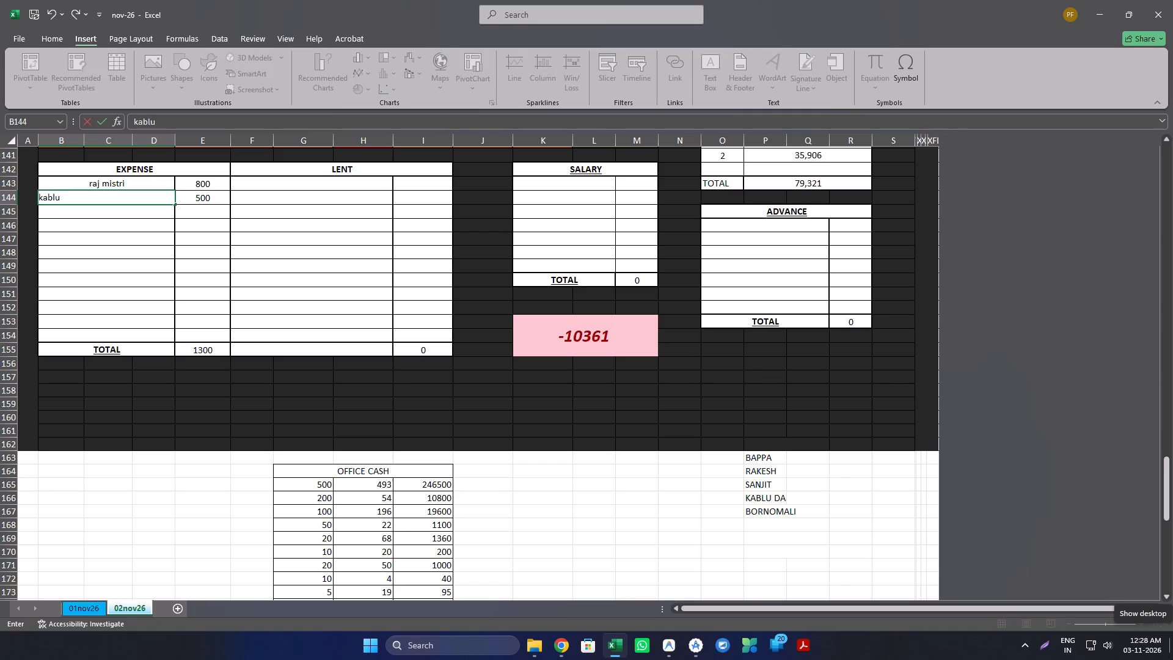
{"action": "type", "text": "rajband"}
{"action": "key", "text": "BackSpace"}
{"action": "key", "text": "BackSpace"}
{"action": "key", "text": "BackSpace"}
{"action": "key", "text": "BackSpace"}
Open the INVOICE ENTERY workbook from the desktop and look through the transporter names in its recent invoice rows.
{"action": "left_click", "coordinate": [1105, 12]}
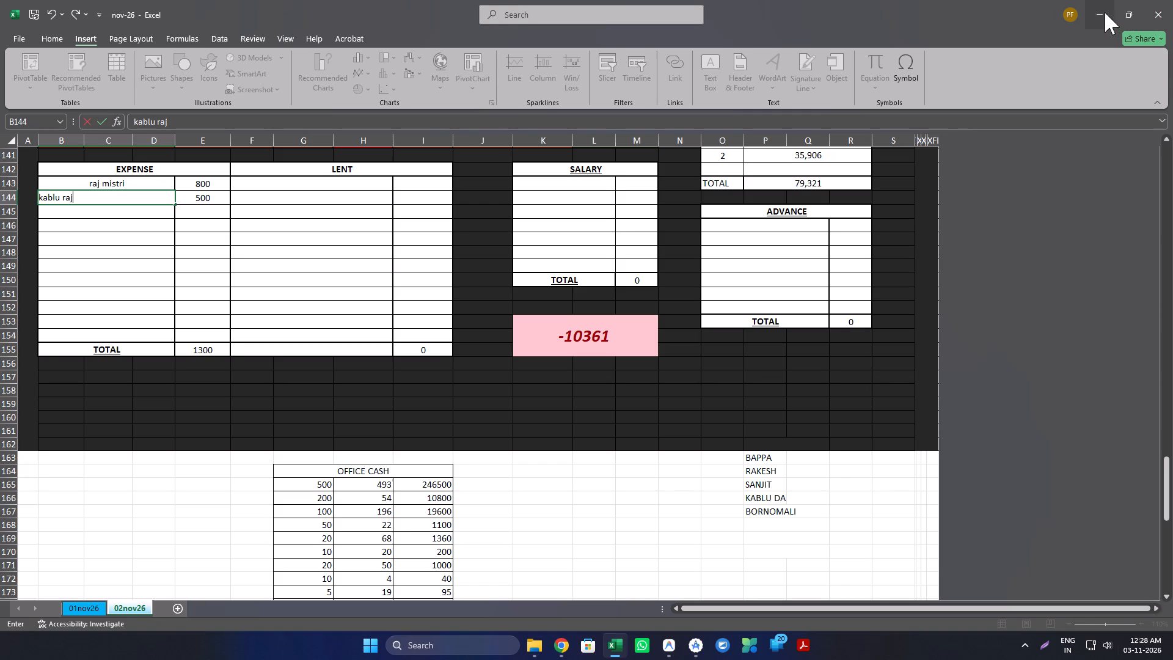
{"action": "left_click", "coordinate": [1098, 9]}
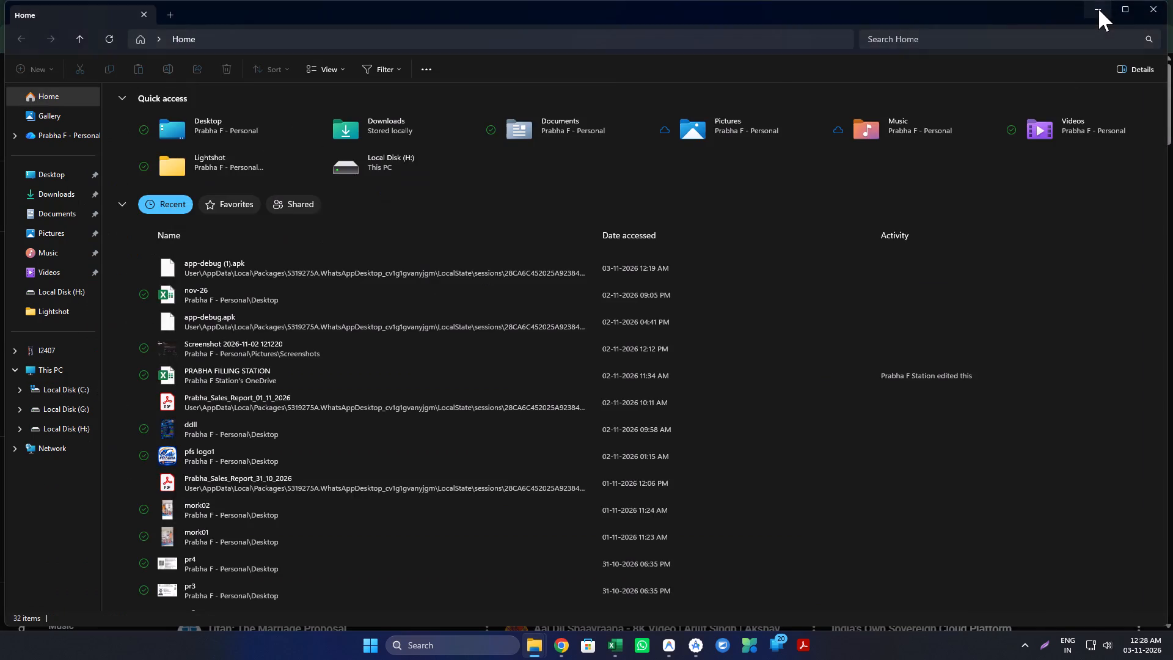
{"action": "left_click", "coordinate": [1098, 9]}
{"action": "double_click", "coordinate": [1098, 9]}
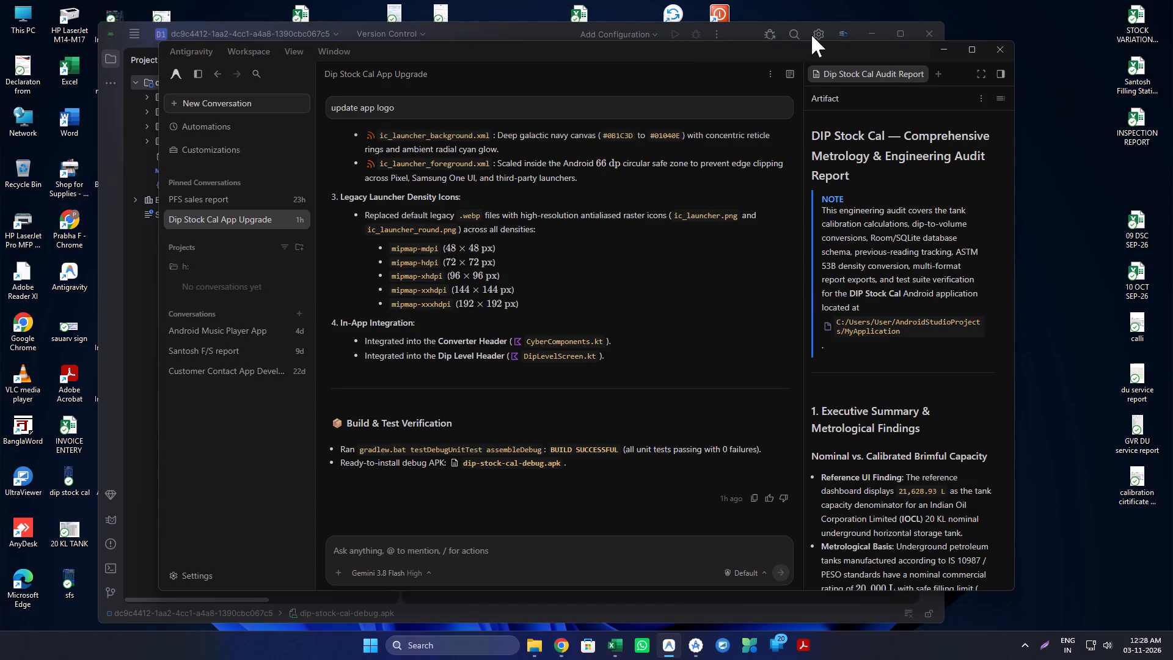
{"action": "double_click", "coordinate": [69, 437]}
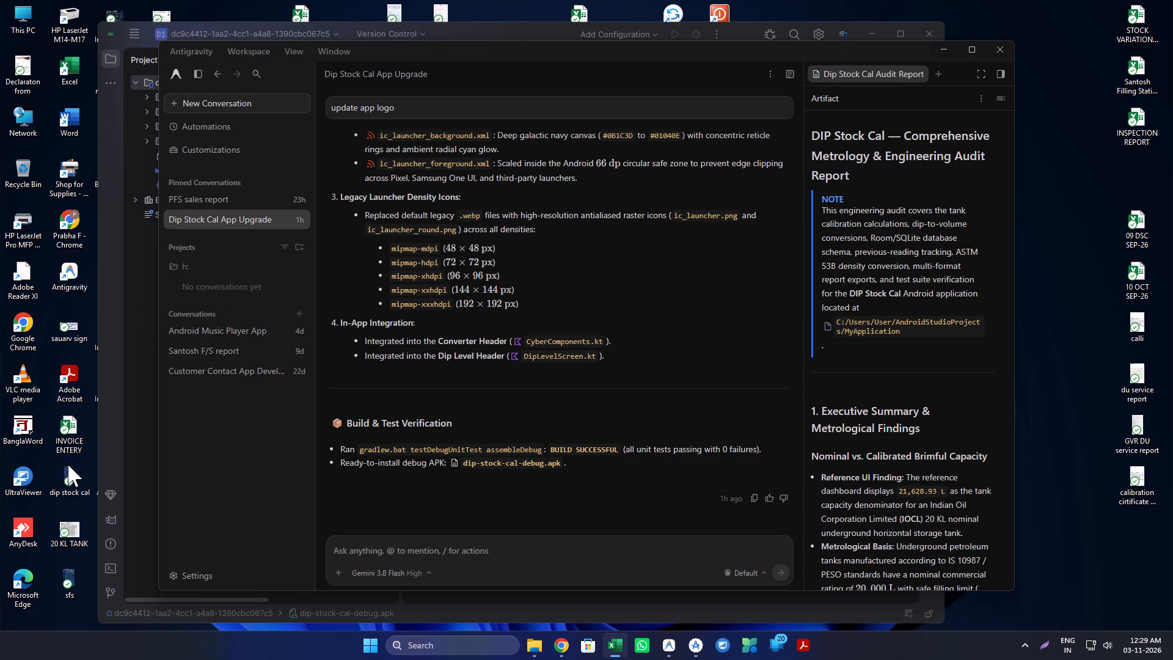
{"action": "left_click", "coordinate": [616, 649]}
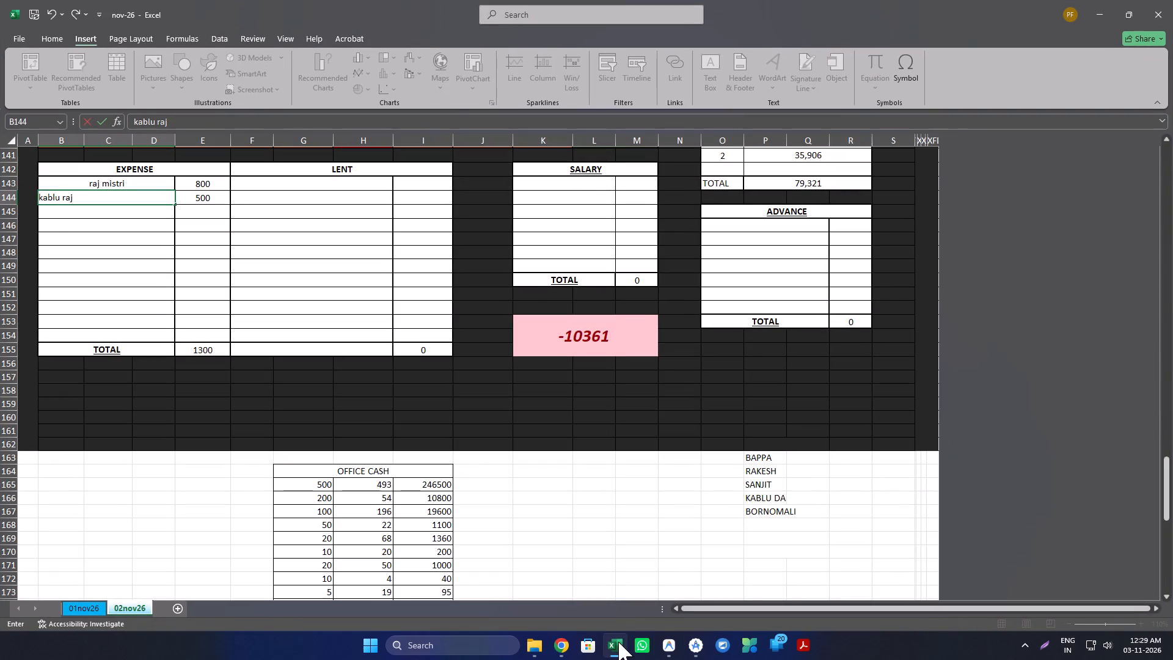
{"action": "left_click", "coordinate": [1172, 659]}
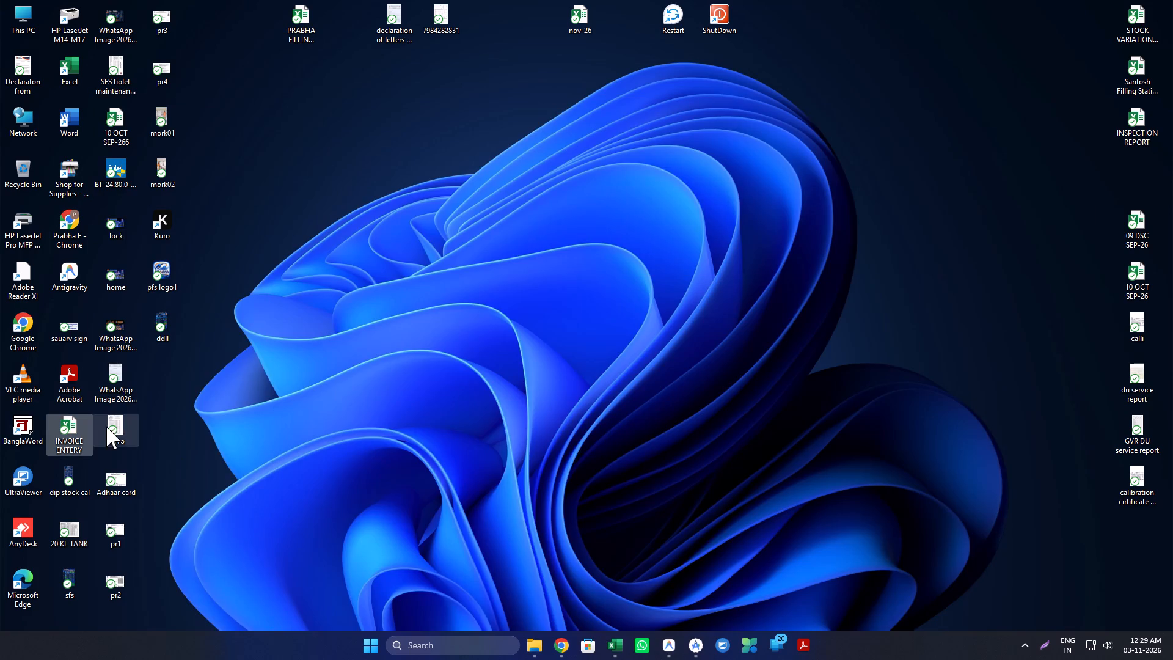
{"action": "double_click", "coordinate": [71, 430]}
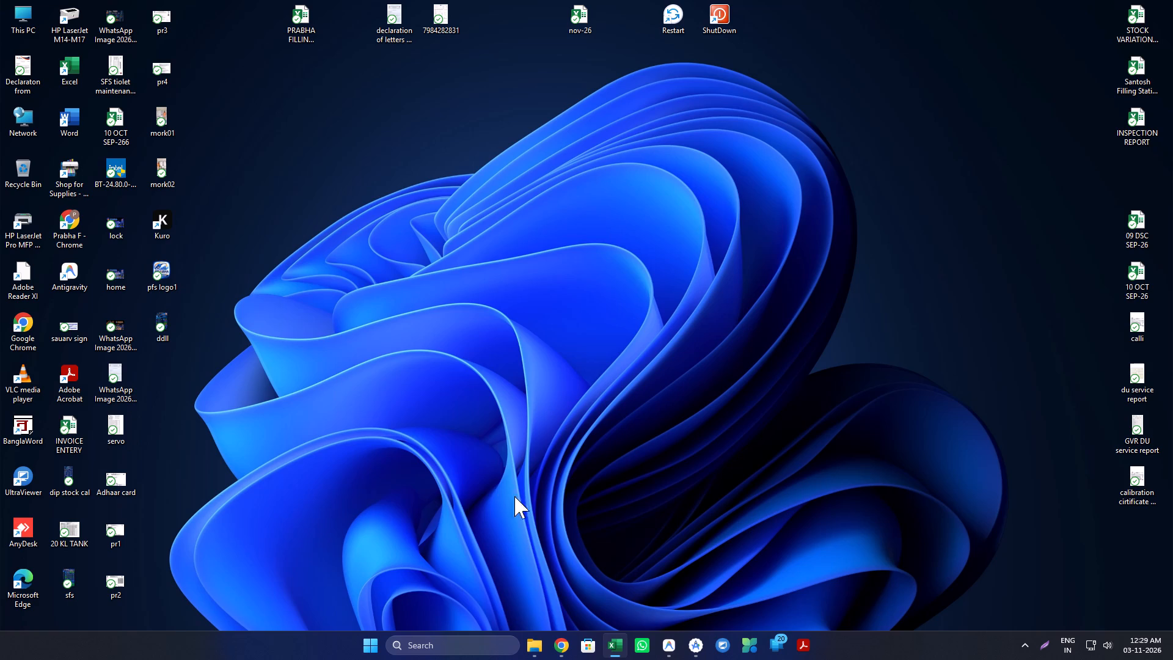
{"action": "double_click", "coordinate": [616, 646]}
{"action": "left_click", "coordinate": [615, 643]}
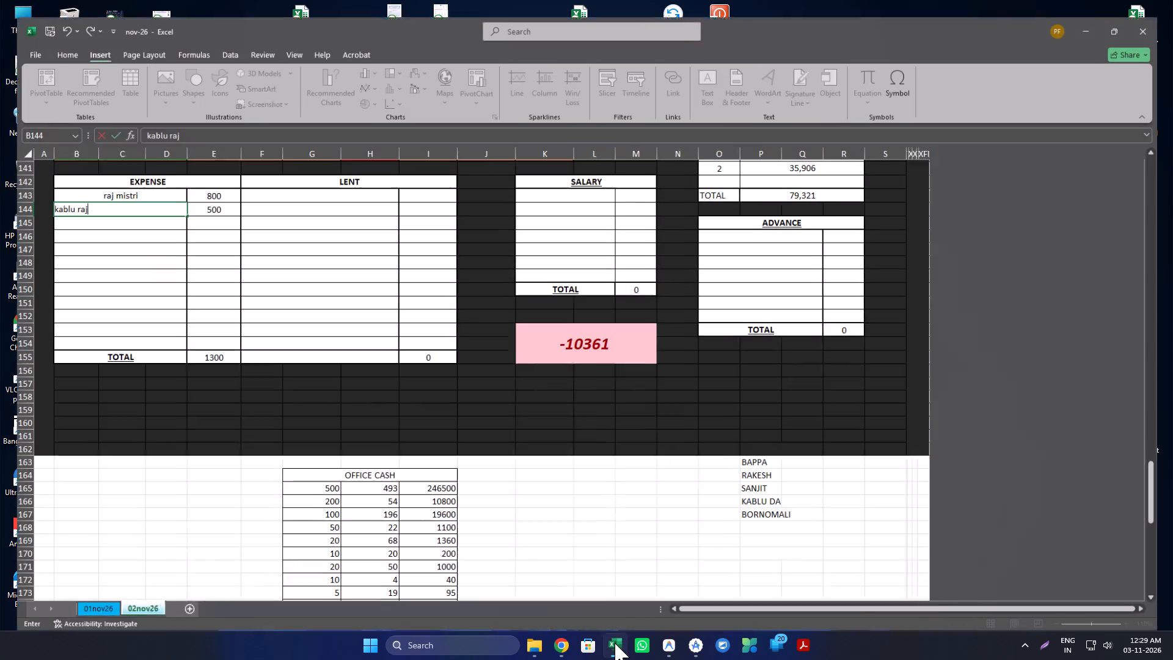
{"action": "left_click", "coordinate": [1172, 659]}
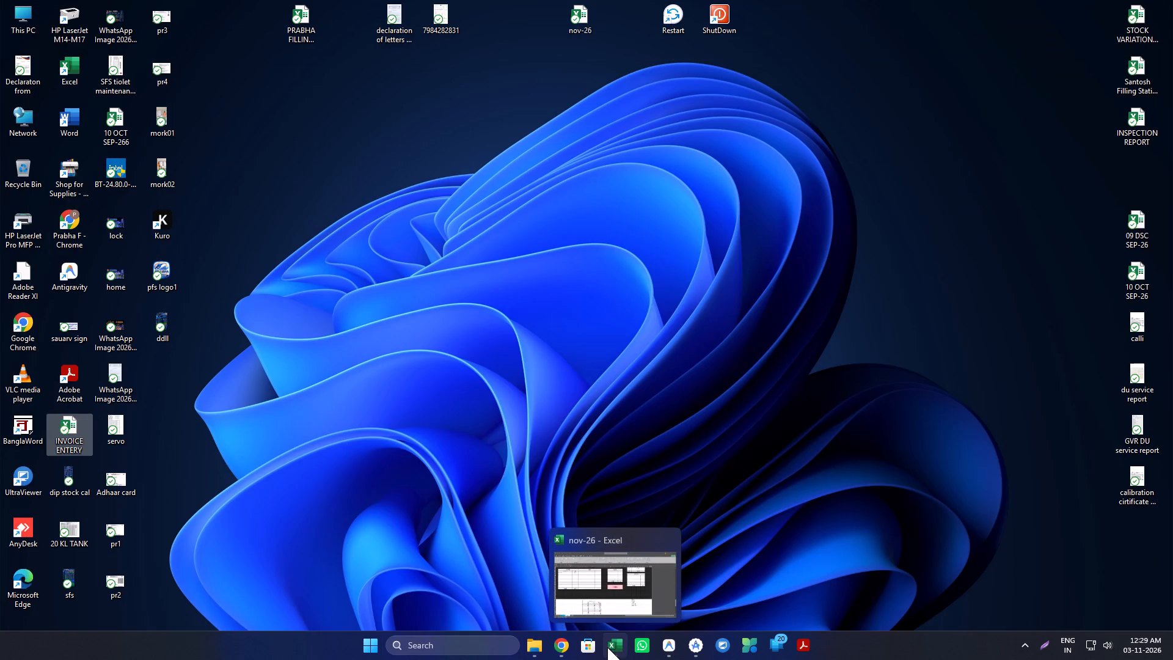
{"action": "left_click", "coordinate": [95, 380]}
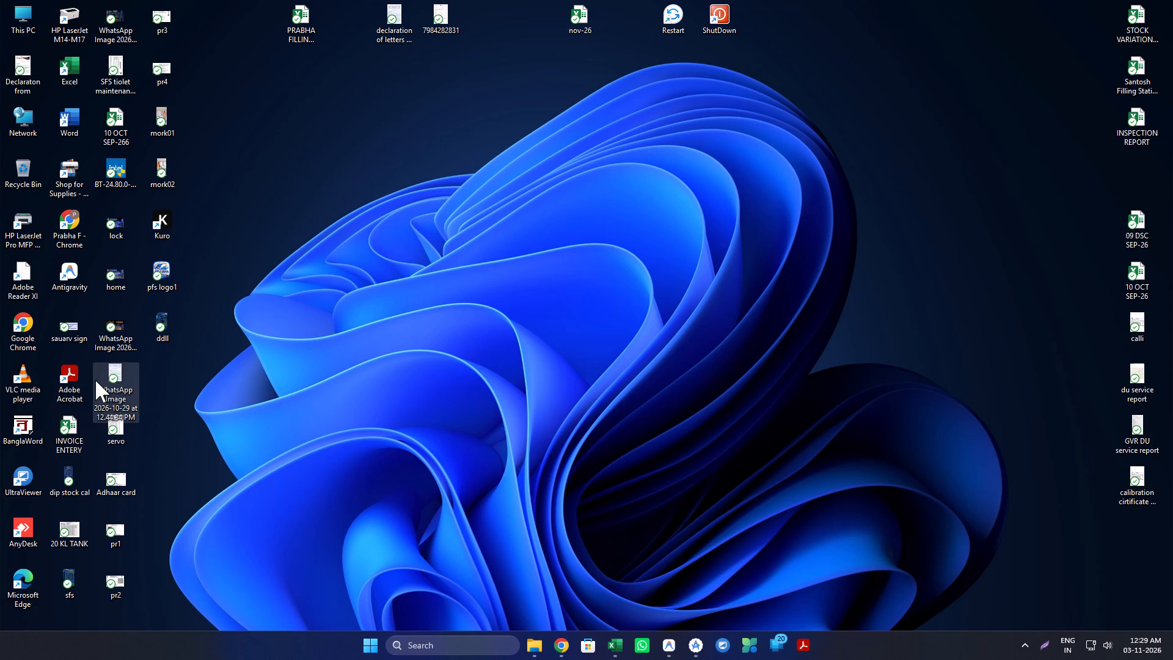
{"action": "left_click", "coordinate": [75, 422]}
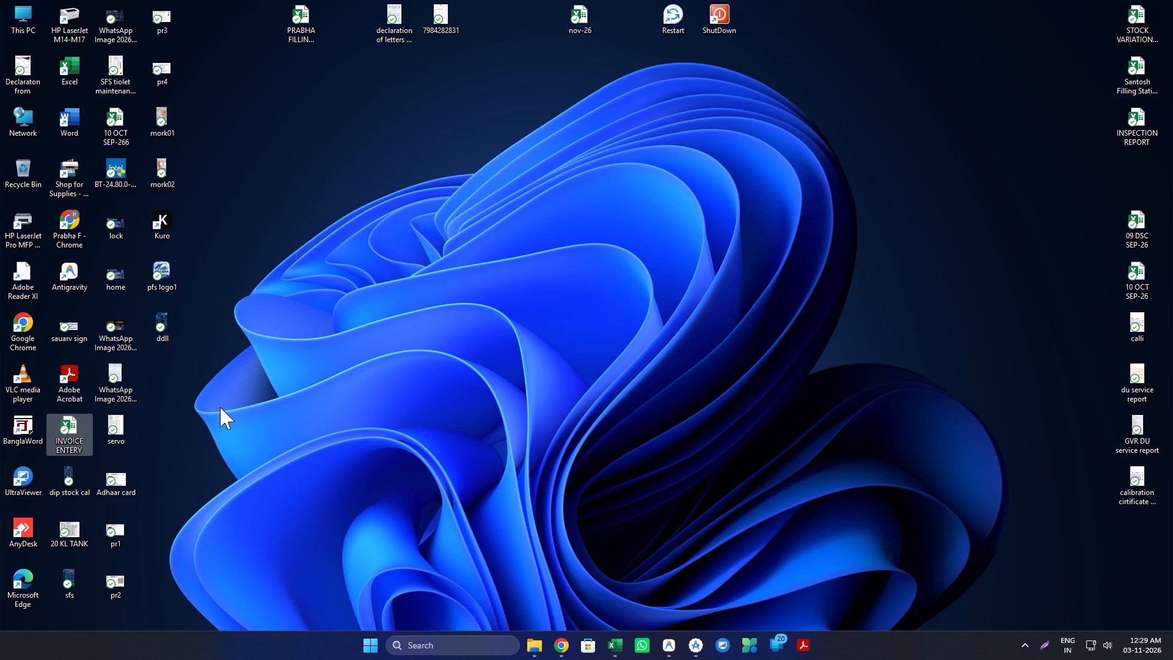
{"action": "key", "text": "Return"}
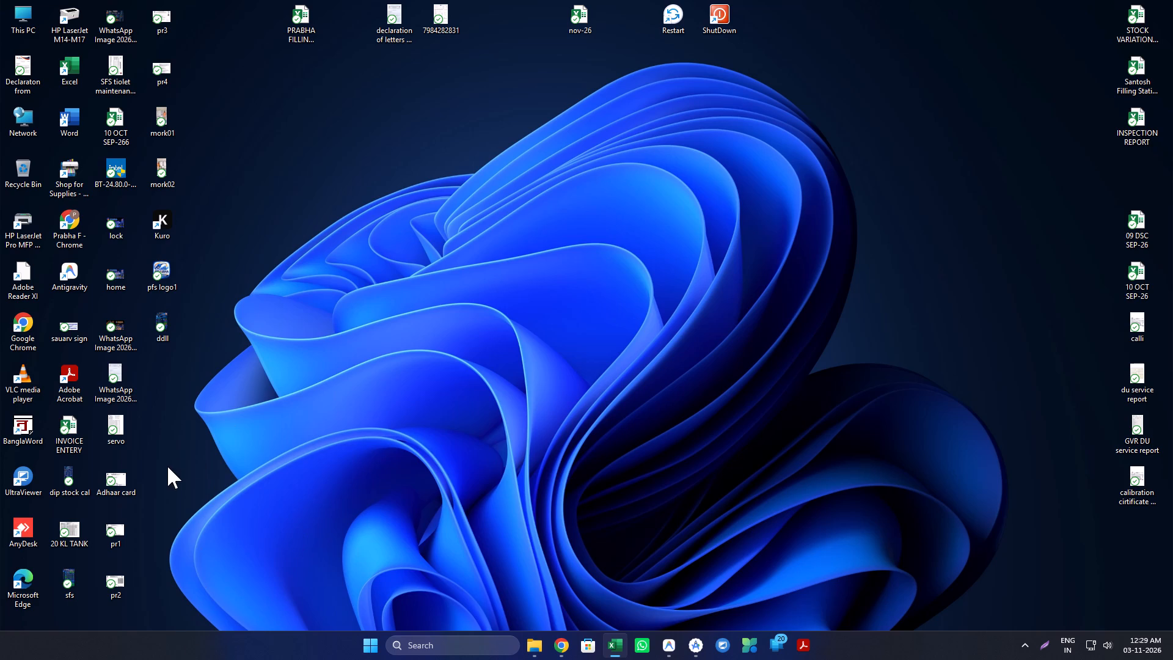
{"action": "left_click", "coordinate": [613, 647]}
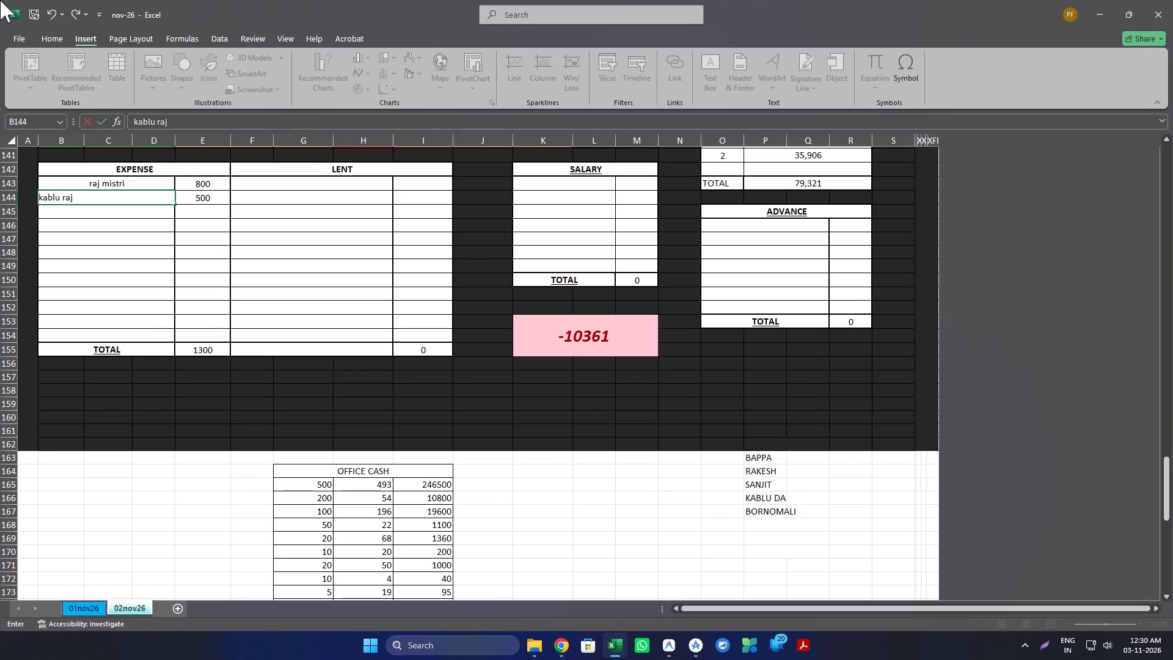
{"action": "left_click", "coordinate": [32, 12]}
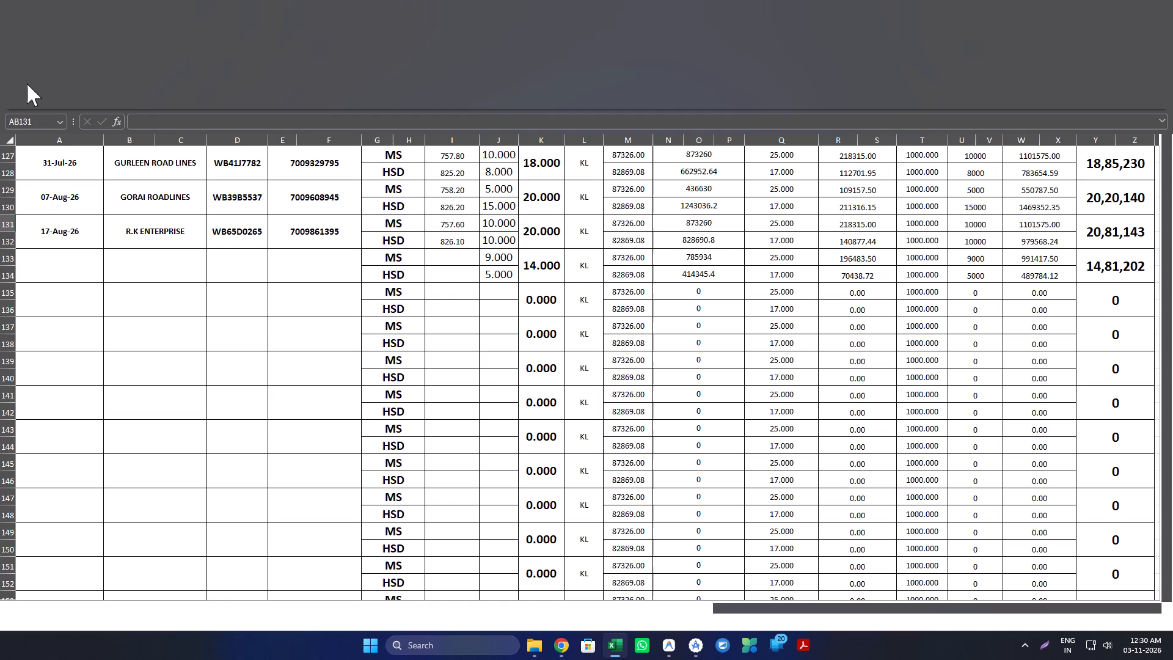
{"action": "scroll", "coordinate": [215, 291], "scroll_direction": "up", "scroll_amount": 6}
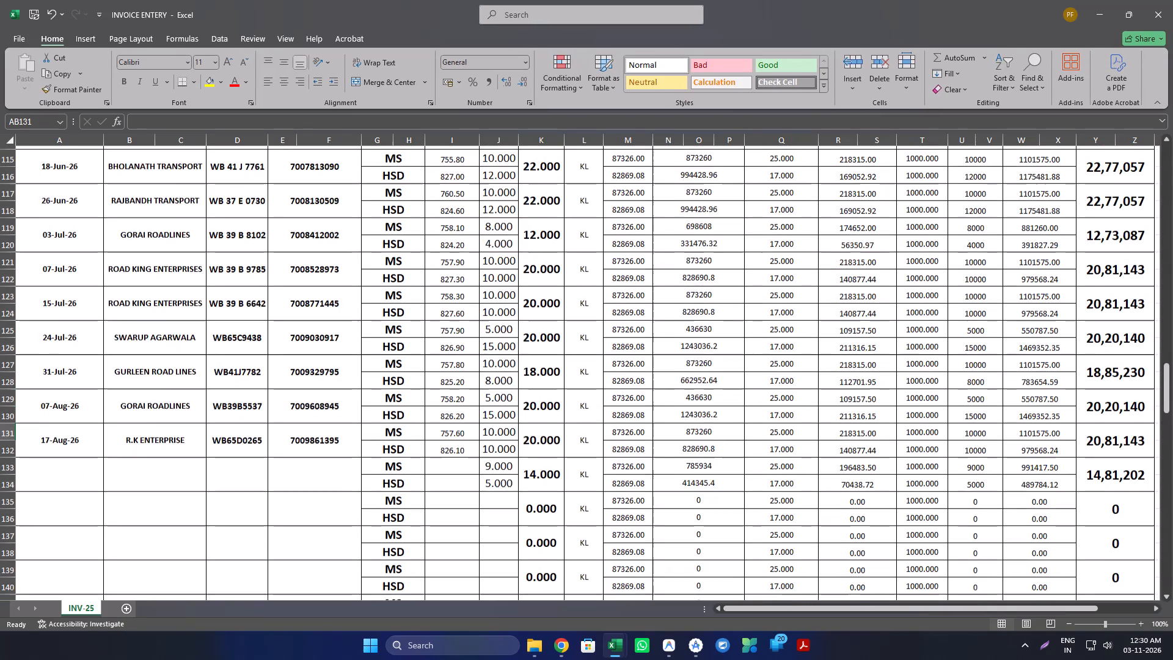
{"action": "scroll", "coordinate": [215, 291], "scroll_direction": "up", "scroll_amount": 1}
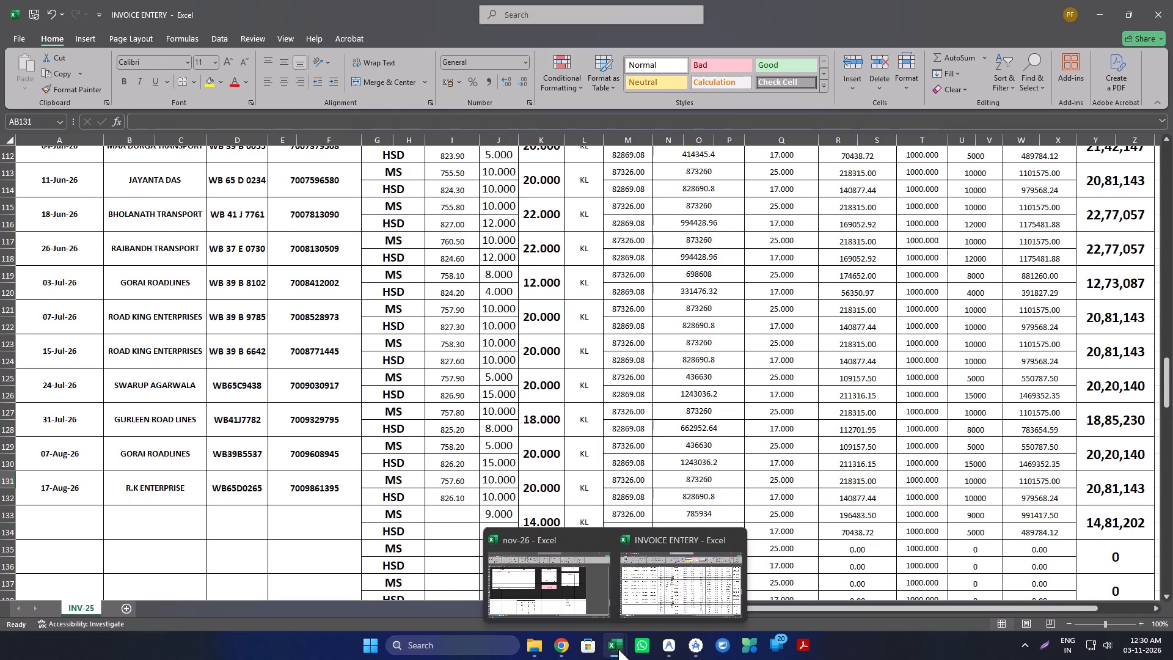
Back in the nov-26 workbook, label the 500 expense "kablu rajbandh", checking the place-name spelling against the INVOICE ENTERY workbook.
{"action": "left_click", "coordinate": [591, 605]}
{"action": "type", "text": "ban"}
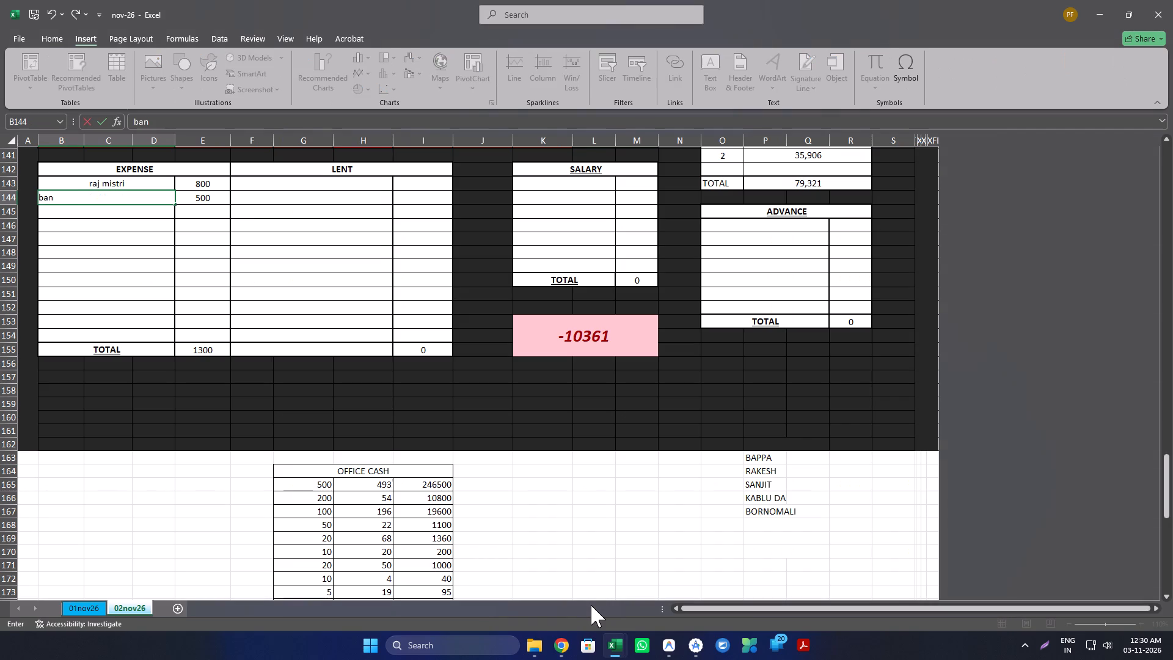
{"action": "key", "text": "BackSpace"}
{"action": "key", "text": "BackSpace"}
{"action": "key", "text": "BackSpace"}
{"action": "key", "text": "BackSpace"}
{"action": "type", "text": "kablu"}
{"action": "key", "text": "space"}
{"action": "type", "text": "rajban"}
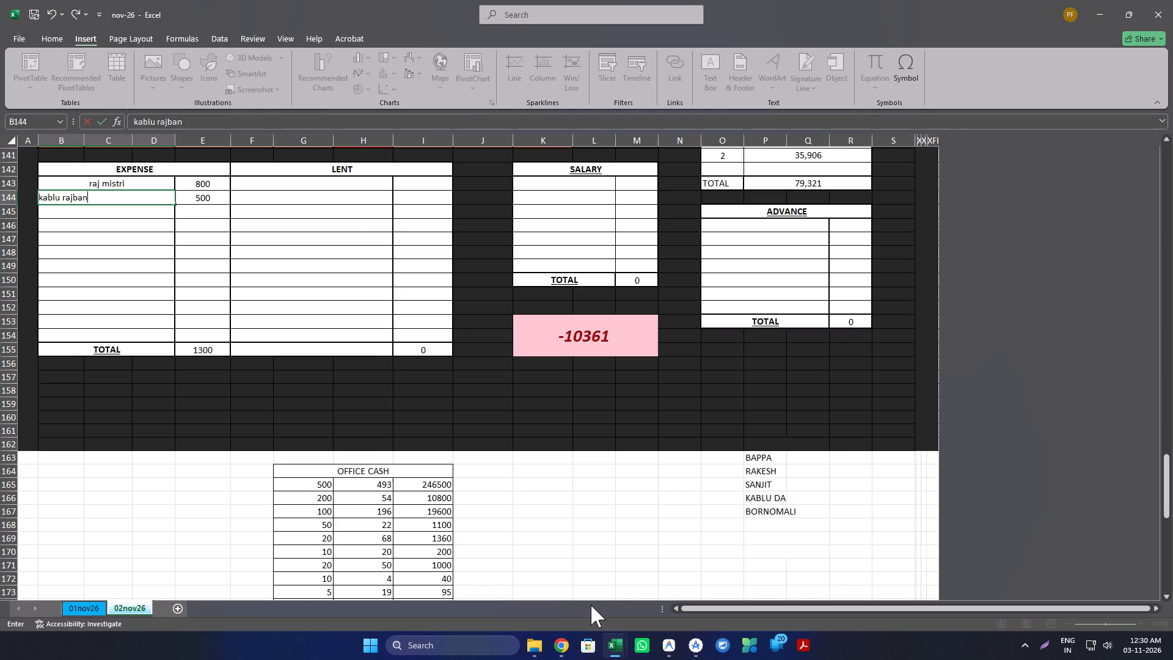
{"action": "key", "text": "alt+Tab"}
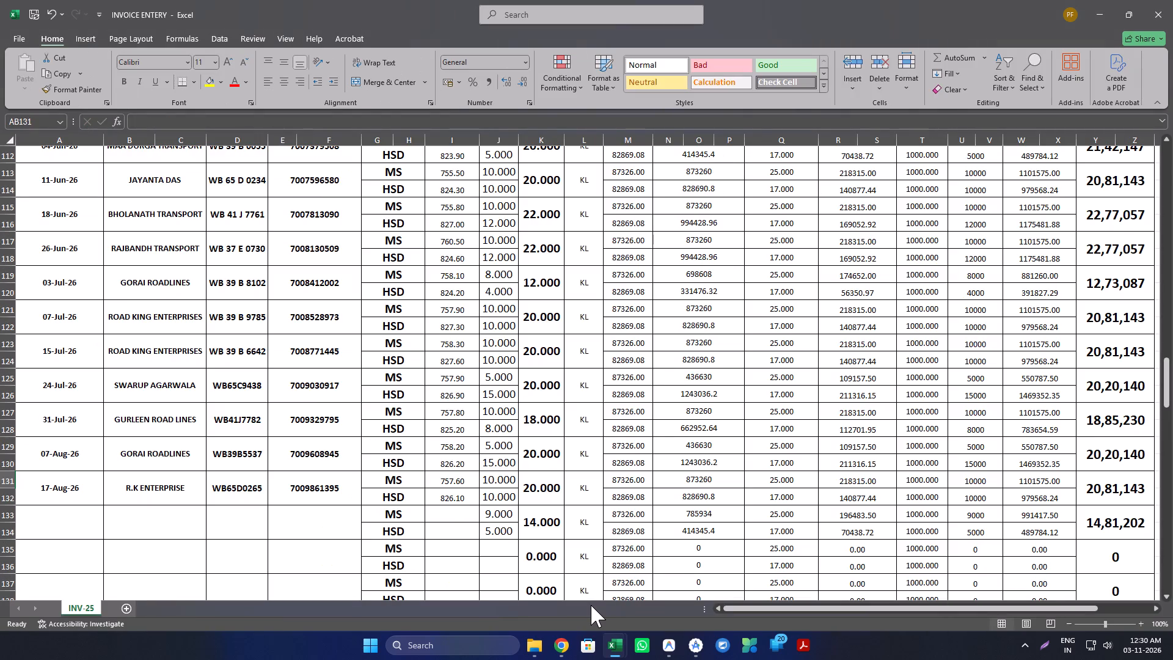
{"action": "scroll", "coordinate": [300, 351], "scroll_direction": "up", "scroll_amount": 1}
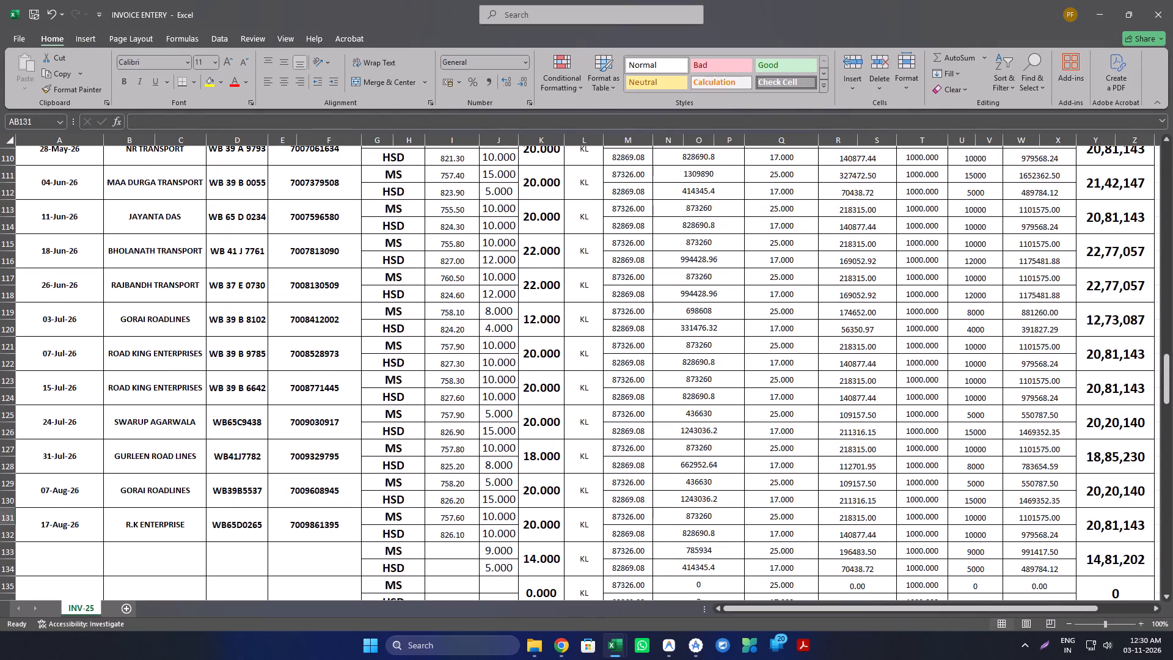
{"action": "key", "text": "alt+Tab"}
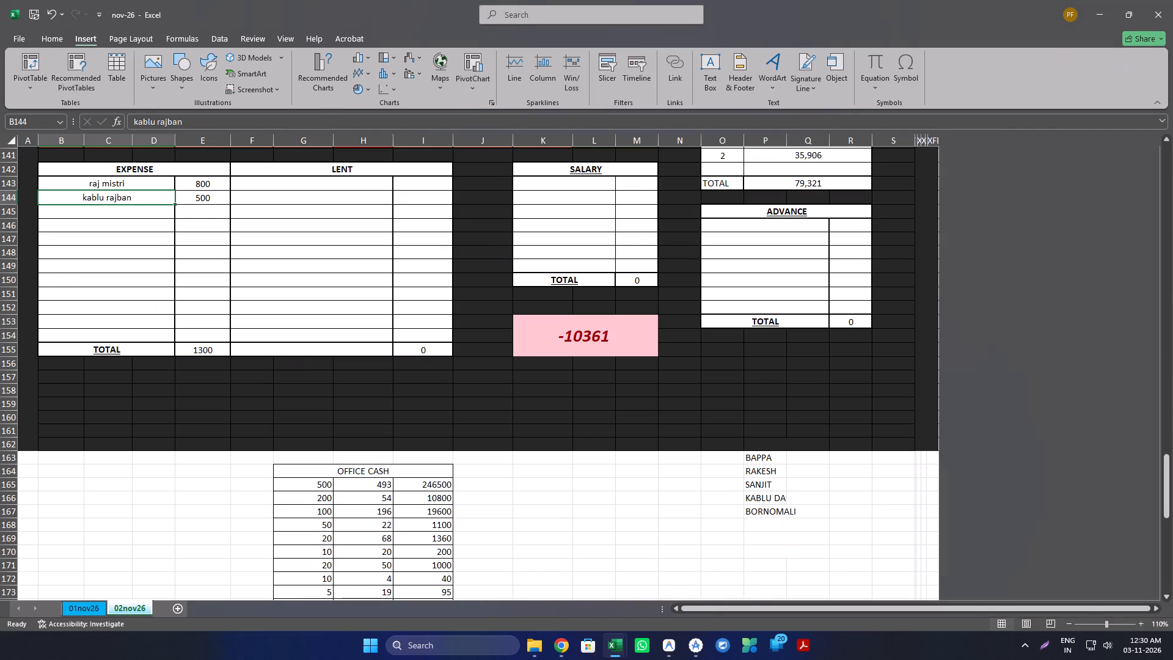
{"action": "key", "text": "F2"}
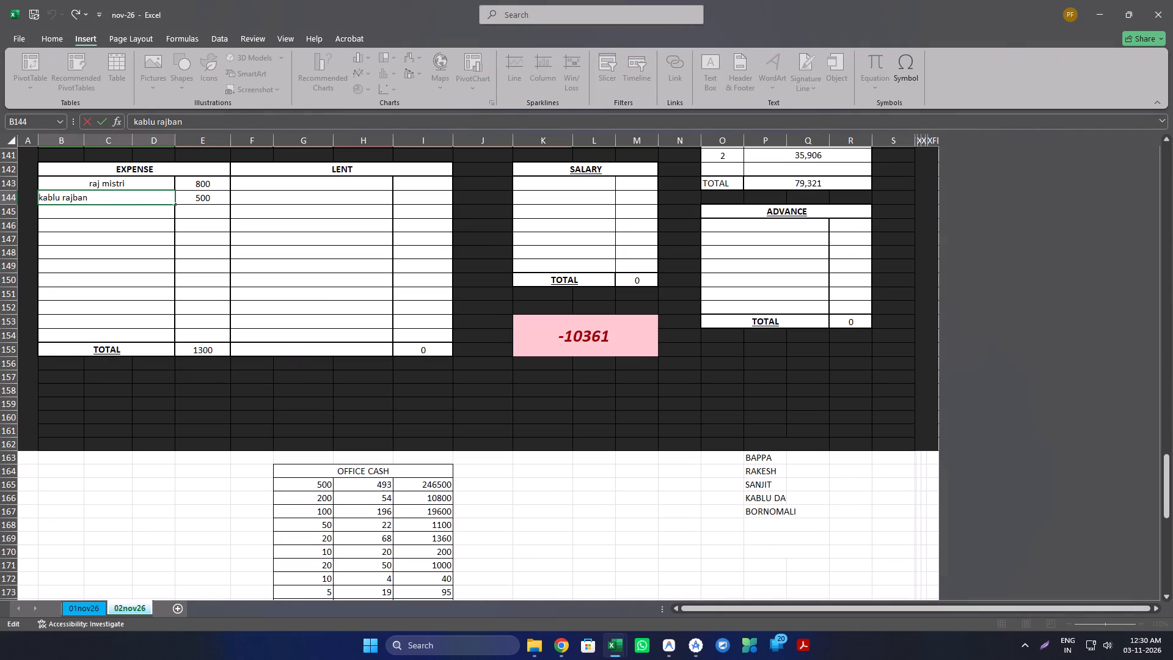
{"action": "type", "text": "dh"}
{"action": "key", "text": "Return"}
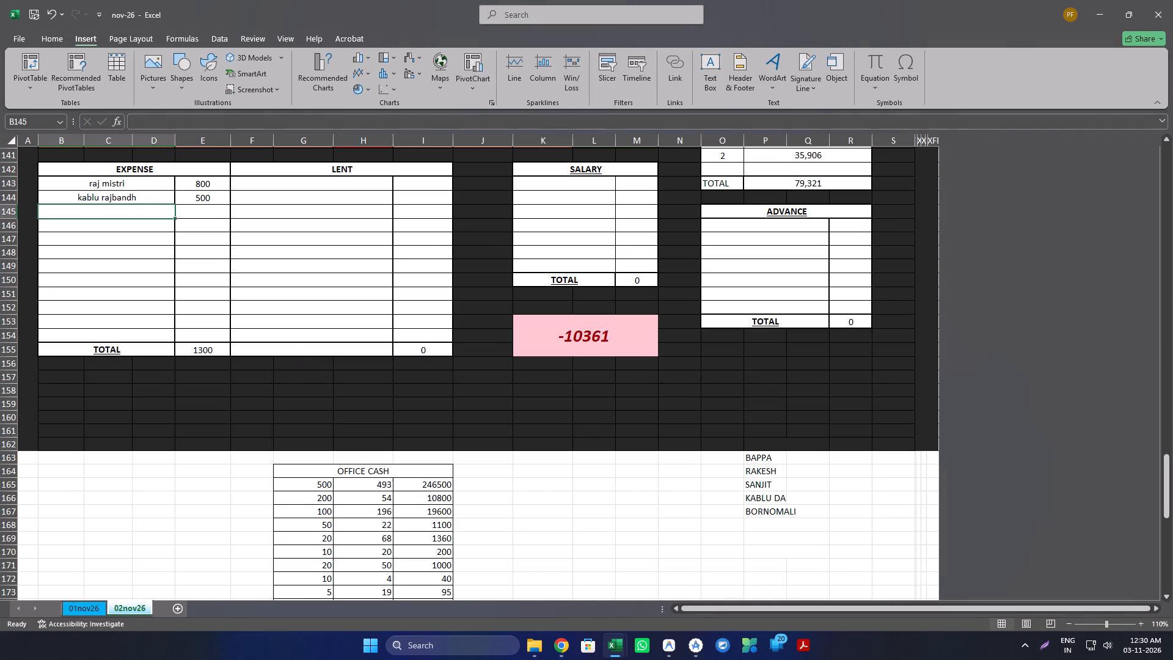
Extend the 500 expense's label to "kablu rajbandh bakshiss".
{"action": "key", "text": "Up"}
{"action": "key", "text": "F2"}
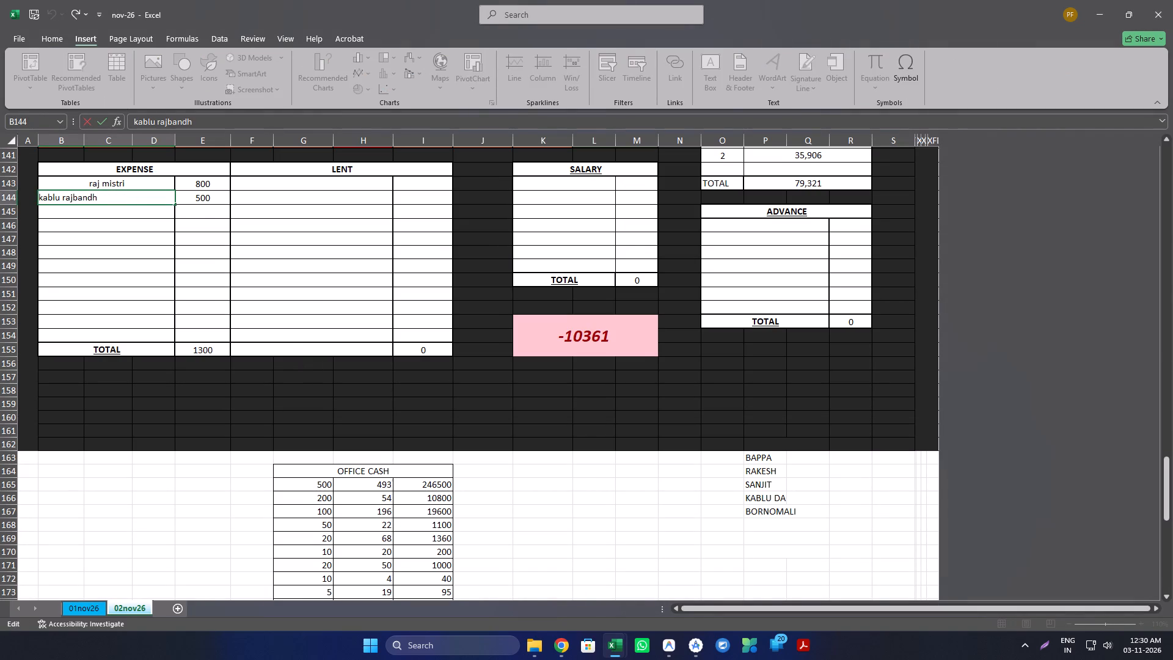
{"action": "key", "text": "space"}
{"action": "type", "text": "bakshis"}
{"action": "key", "text": "s"}
{"action": "key", "text": "Return"}
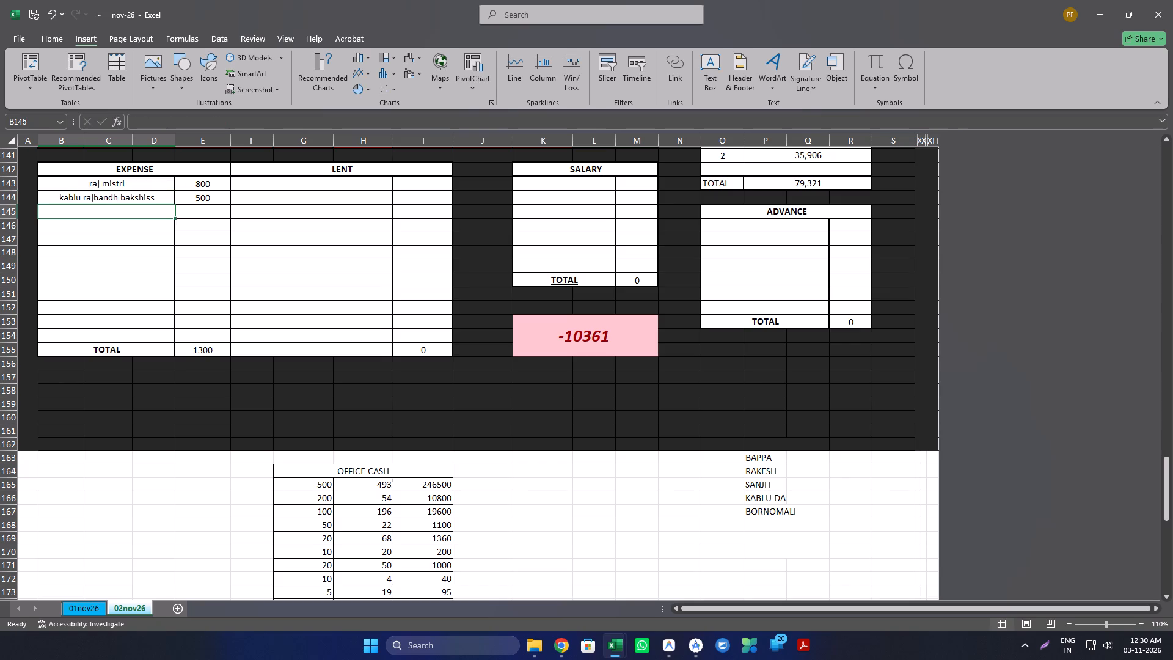
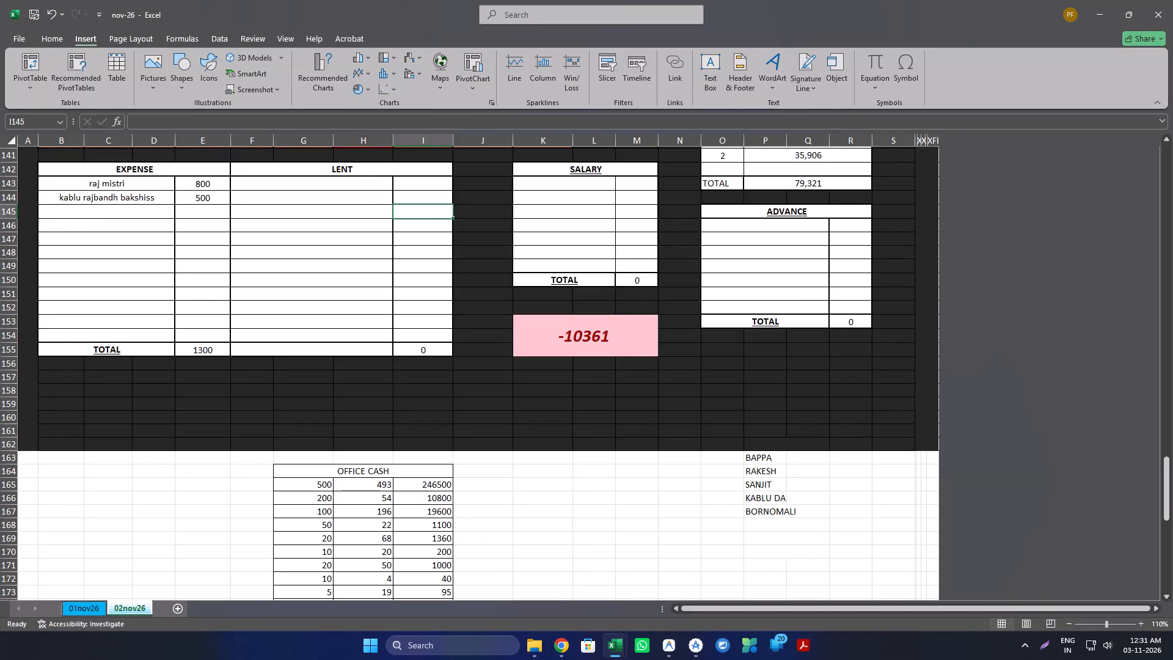
Enter 10000 as the first amount in the summary's LENT table.
{"action": "key", "text": "Up"}
{"action": "key", "text": "Up"}
{"action": "type", "text": "100"}
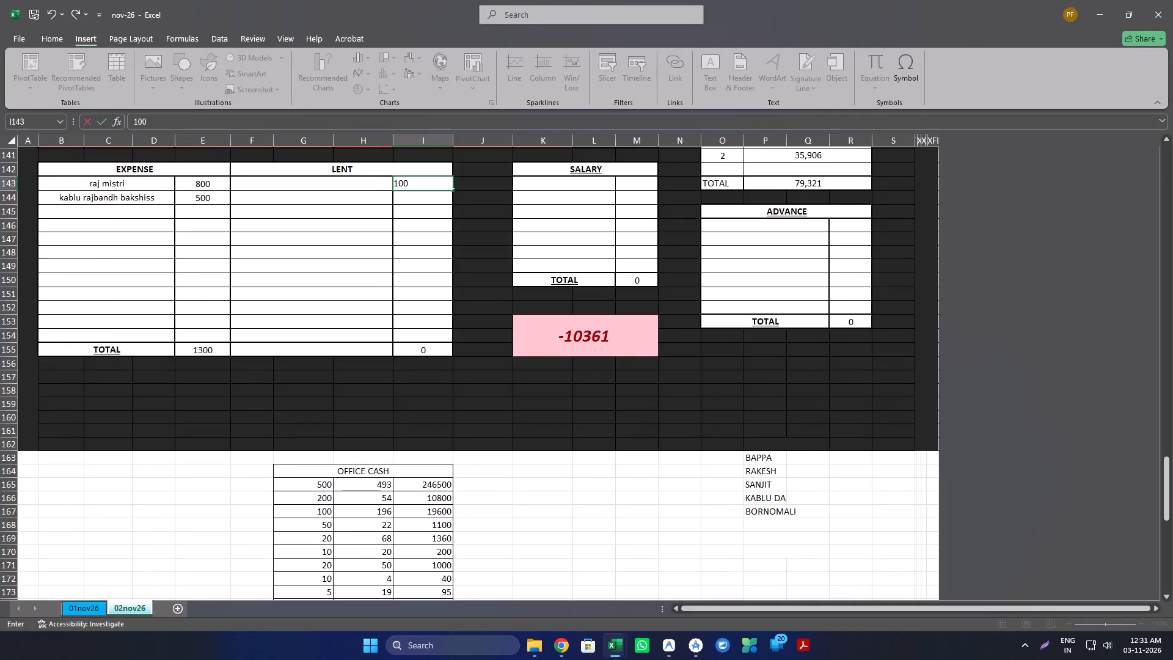
{"action": "type", "text": "00"}
{"action": "key", "text": "Return"}
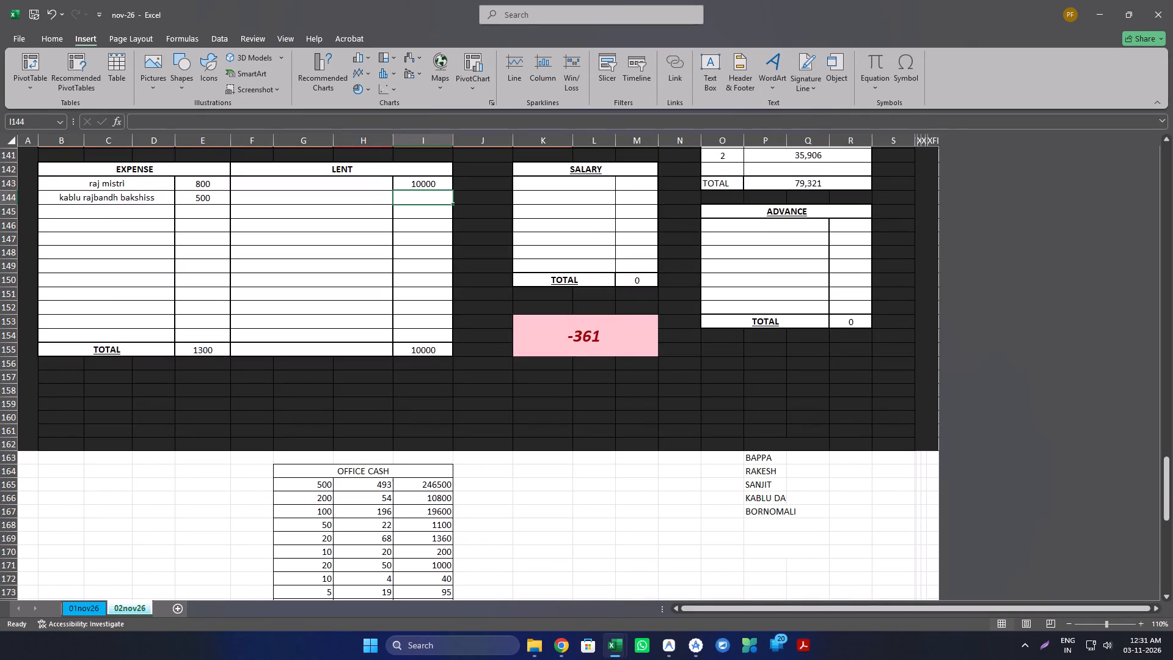
Format the first LENT amount as a Number with the 1000 separator and red negative numbers without a minus sign.
{"action": "key", "text": "Up"}
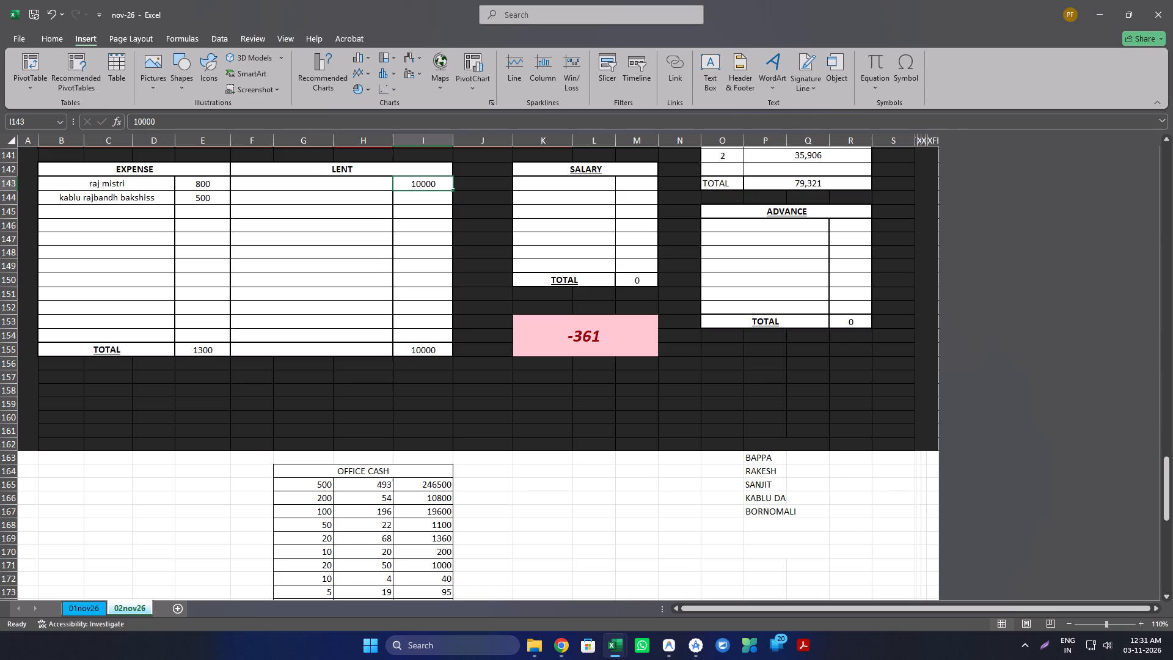
{"action": "left_click", "coordinate": [441, 252]}
{"action": "left_click", "coordinate": [403, 177]}
{"action": "key", "text": "Menu"}
{"action": "key", "text": "Up"}
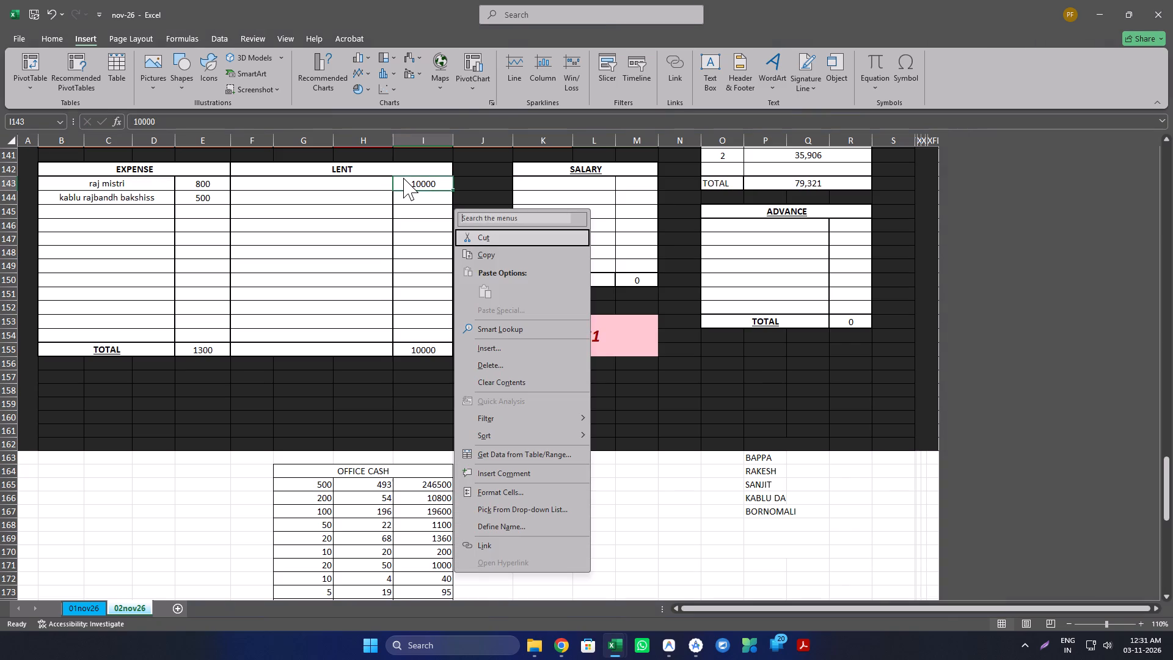
{"action": "key", "text": "Up"}
{"action": "key", "text": "Up"}
{"action": "key", "text": "Up"}
{"action": "key", "text": "Up"}
{"action": "key", "text": "Up"}
{"action": "key", "text": "Up"}
{"action": "key", "text": "Up"}
{"action": "key", "text": "Up"}
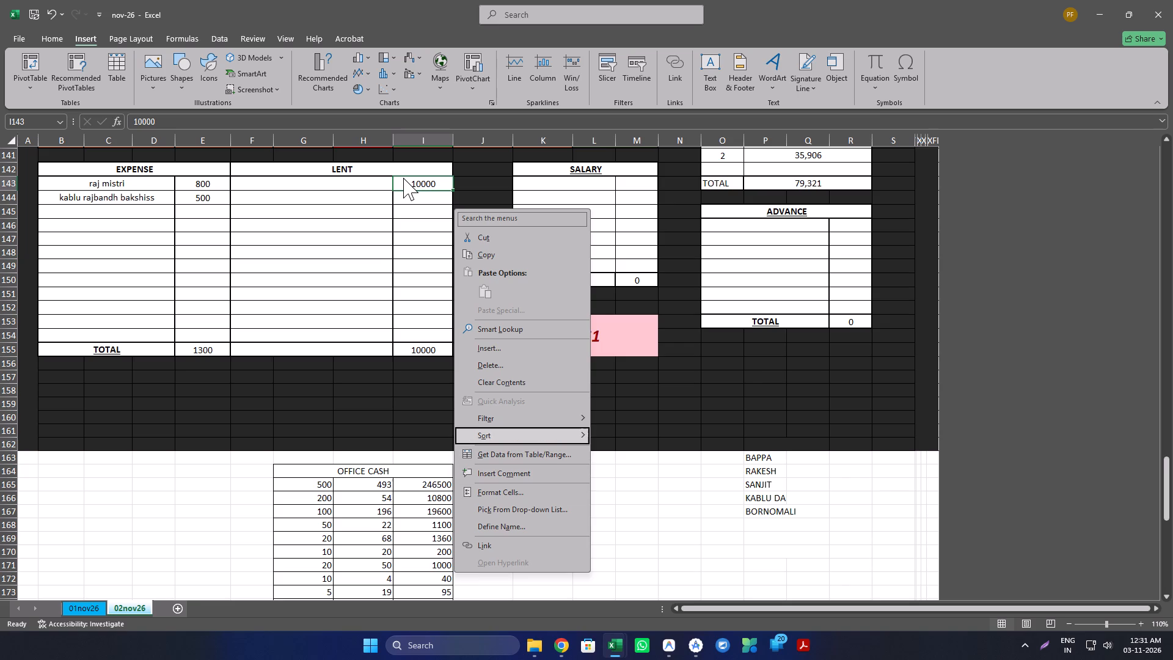
{"action": "key", "text": "Up"}
{"action": "key", "text": "Up"}
{"action": "key", "text": "Up"}
{"action": "key", "text": "Down"}
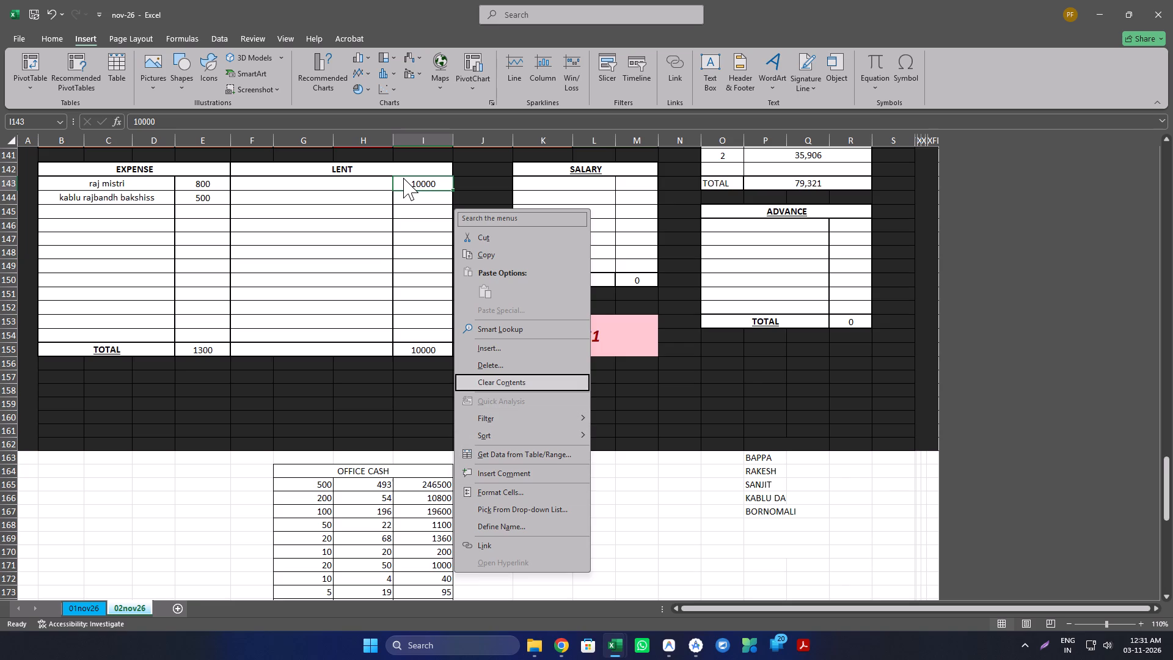
{"action": "key", "text": "Down"}
{"action": "key", "text": "Down"}
{"action": "key", "text": "Down"}
{"action": "key", "text": "Down"}
{"action": "key", "text": "Down"}
{"action": "key", "text": "Down"}
{"action": "key", "text": "Up"}
{"action": "key", "text": "Return"}
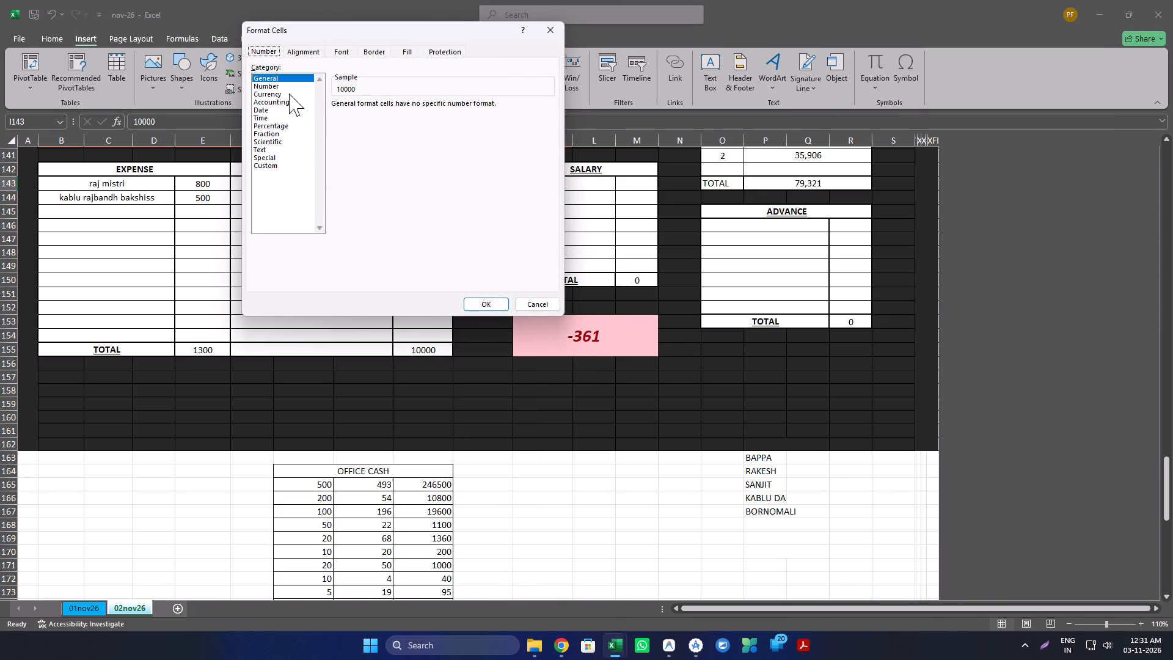
{"action": "left_click", "coordinate": [292, 85]}
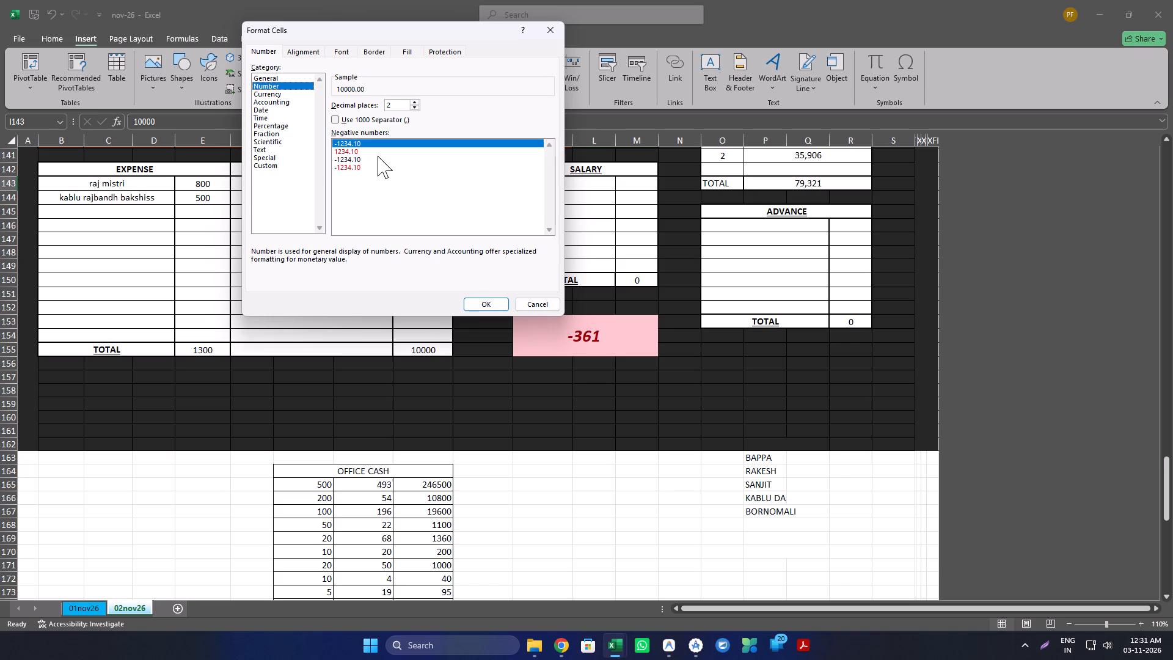
{"action": "double_click", "coordinate": [338, 119]}
{"action": "left_click", "coordinate": [333, 118]}
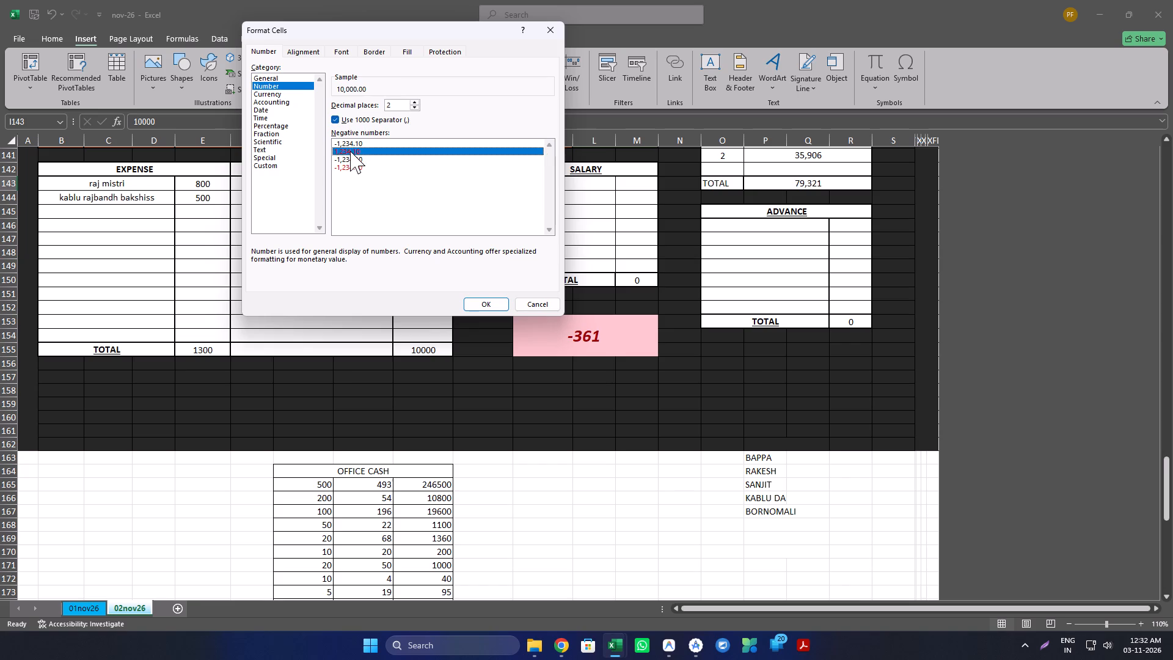
{"action": "left_click", "coordinate": [350, 151]}
{"action": "double_click", "coordinate": [488, 302]}
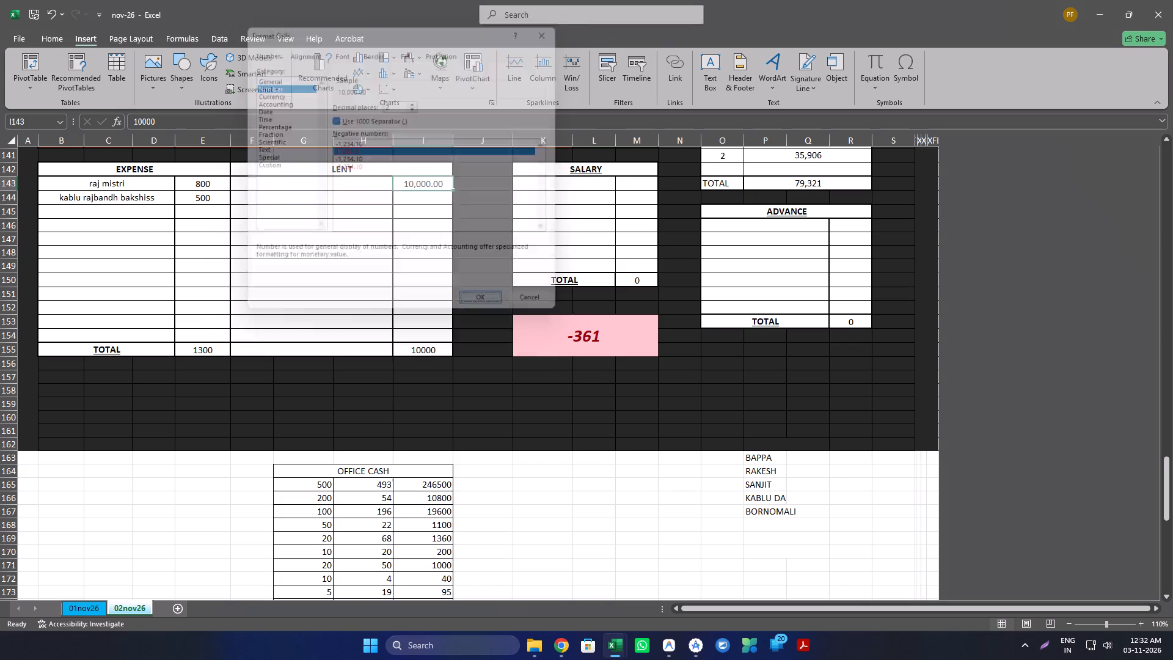
Remove both decimal places from the first LENT amount.
{"action": "left_click", "coordinate": [431, 185]}
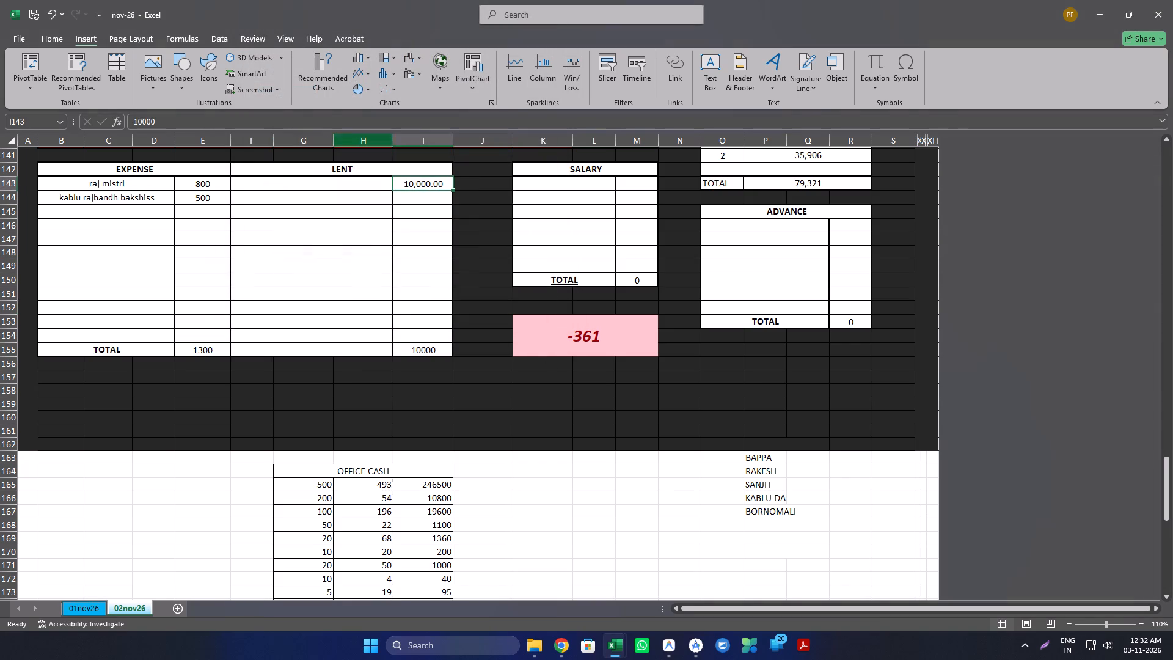
{"action": "scroll", "coordinate": [484, 98], "scroll_direction": "up", "scroll_amount": 7}
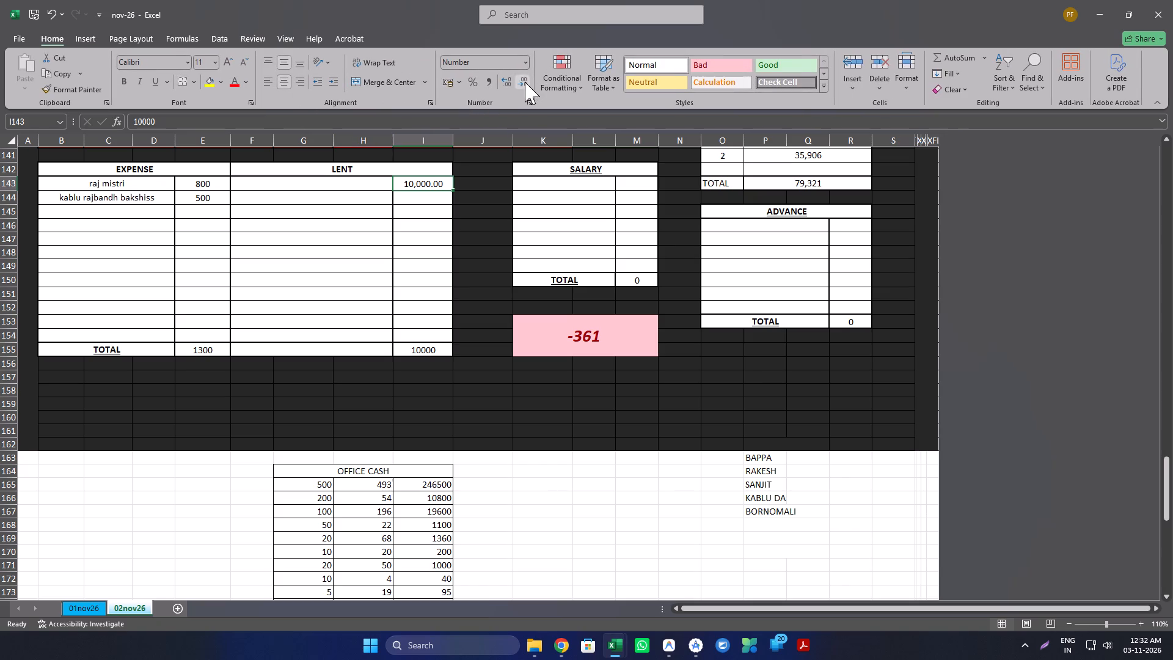
{"action": "left_click", "coordinate": [525, 82]}
{"action": "left_click", "coordinate": [525, 82]}
{"action": "double_click", "coordinate": [417, 294]}
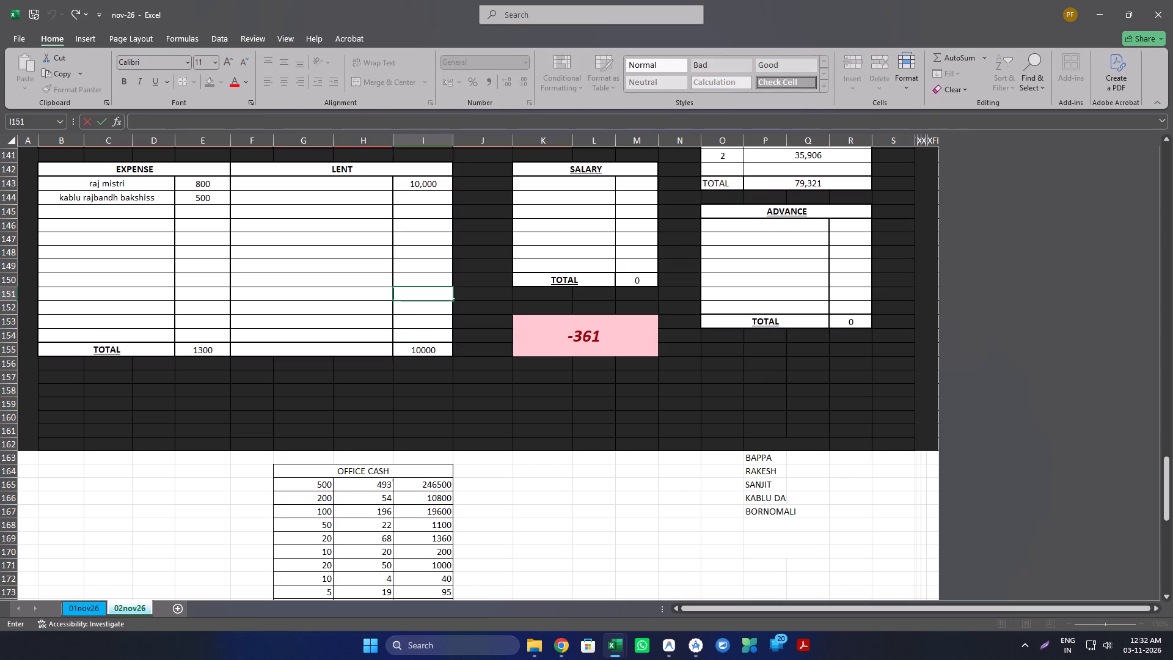
Format the LENT table's total as a Number with the 1000 separator and red negative numbers without a minus sign.
{"action": "left_click", "coordinate": [442, 353]}
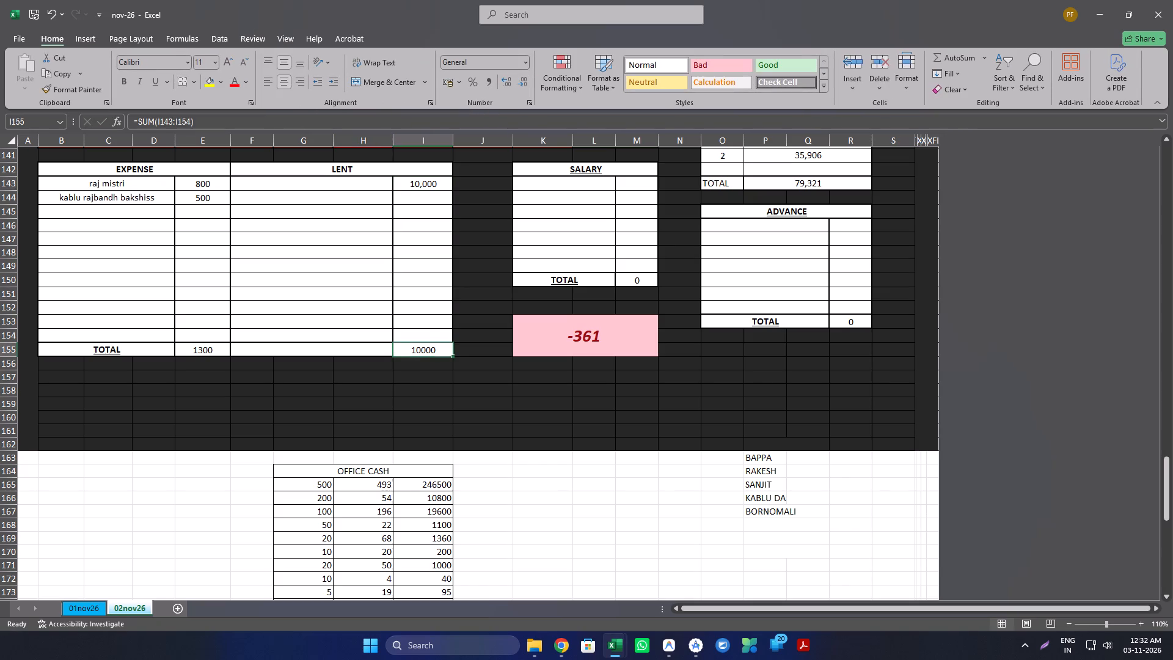
{"action": "left_click", "coordinate": [431, 186]}
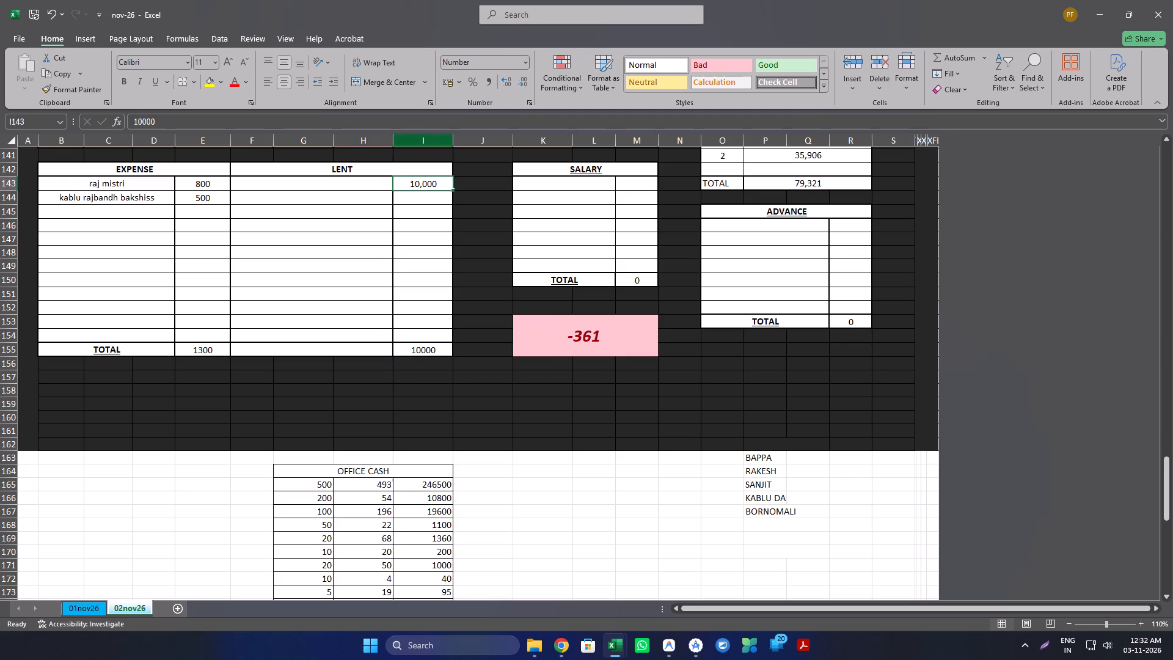
{"action": "right_click", "coordinate": [419, 349]}
{"action": "left_click", "coordinate": [466, 542]}
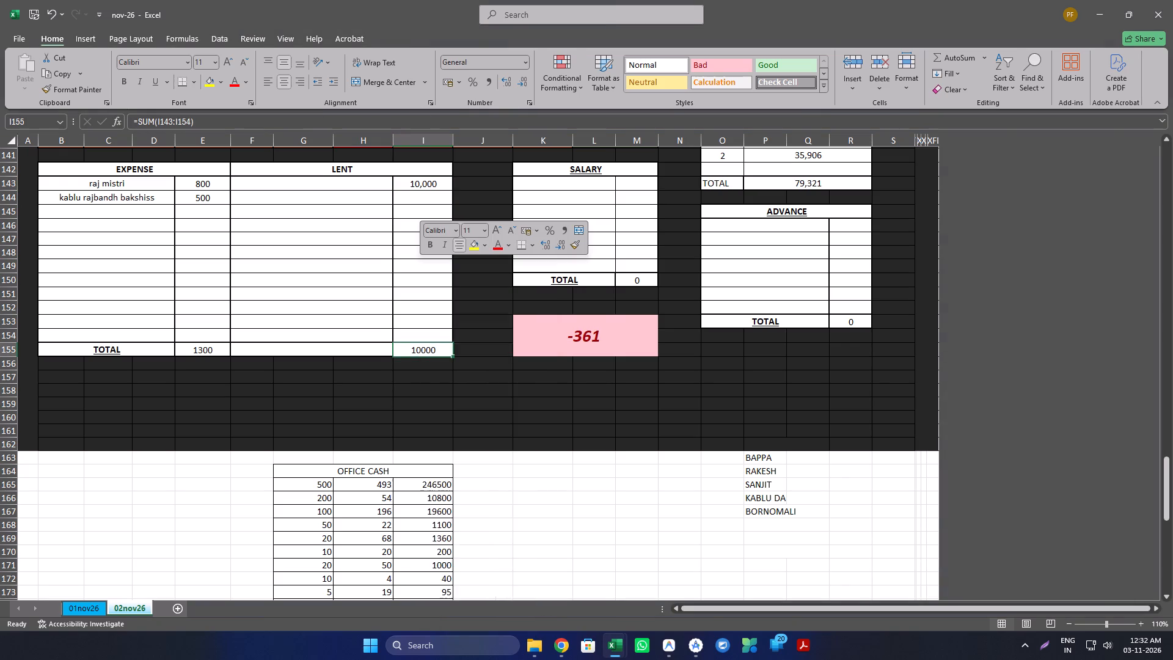
{"action": "left_click", "coordinate": [355, 397]}
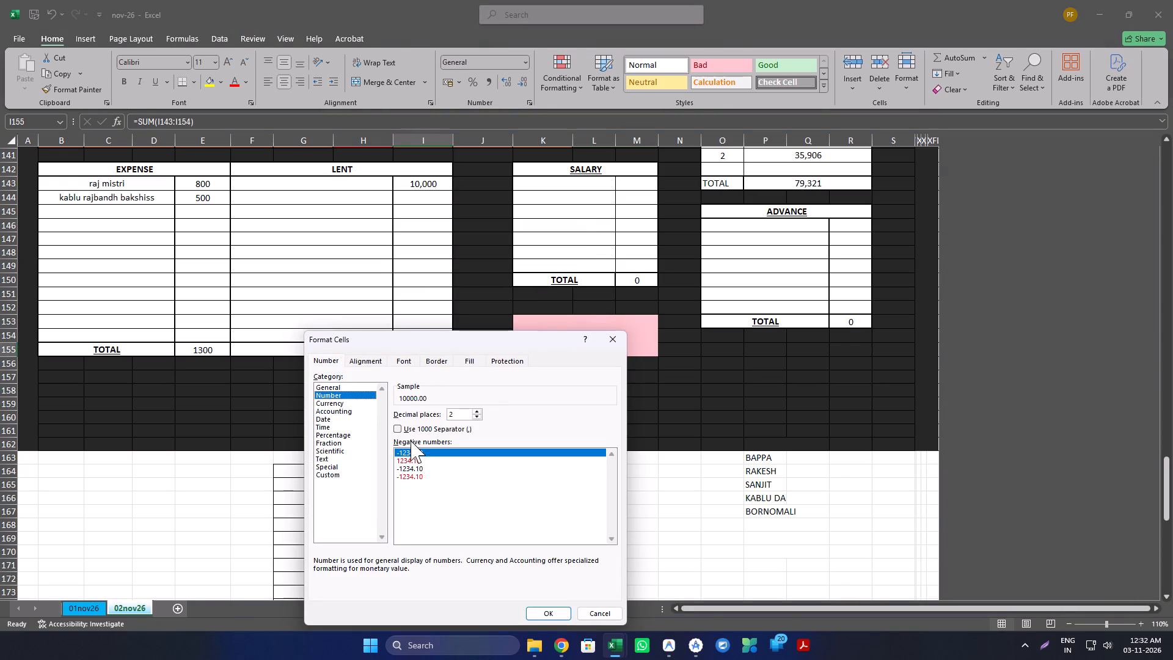
{"action": "double_click", "coordinate": [396, 427]}
{"action": "left_click", "coordinate": [397, 426]}
{"action": "left_click", "coordinate": [405, 461]}
{"action": "left_click", "coordinate": [539, 614]}
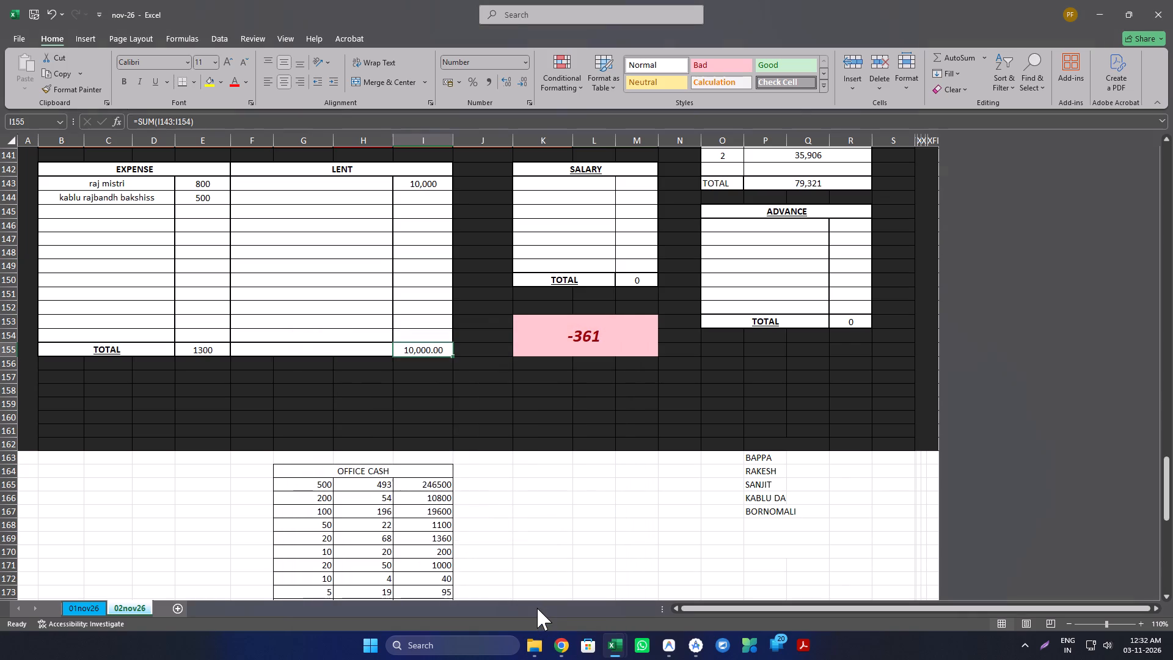
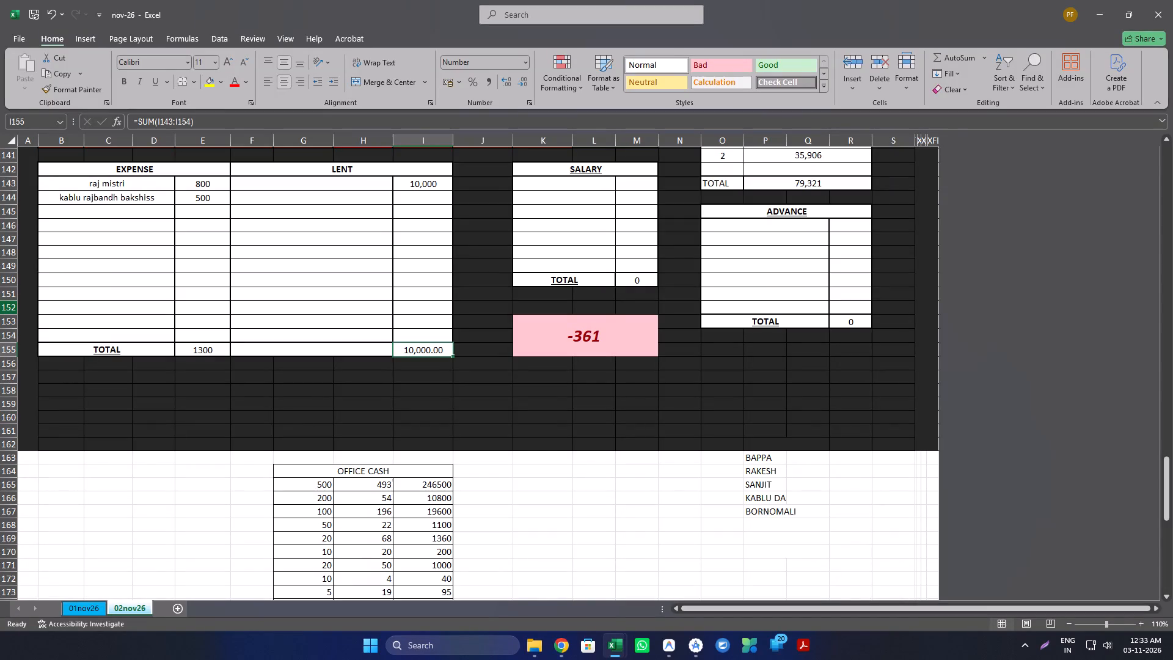
Enter 10521.85 and 5434.90 as the two MS close meter readings in the DU No 2 Tokheim shift sheet.
{"action": "scroll", "coordinate": [395, 275], "scroll_direction": "up", "scroll_amount": 14}
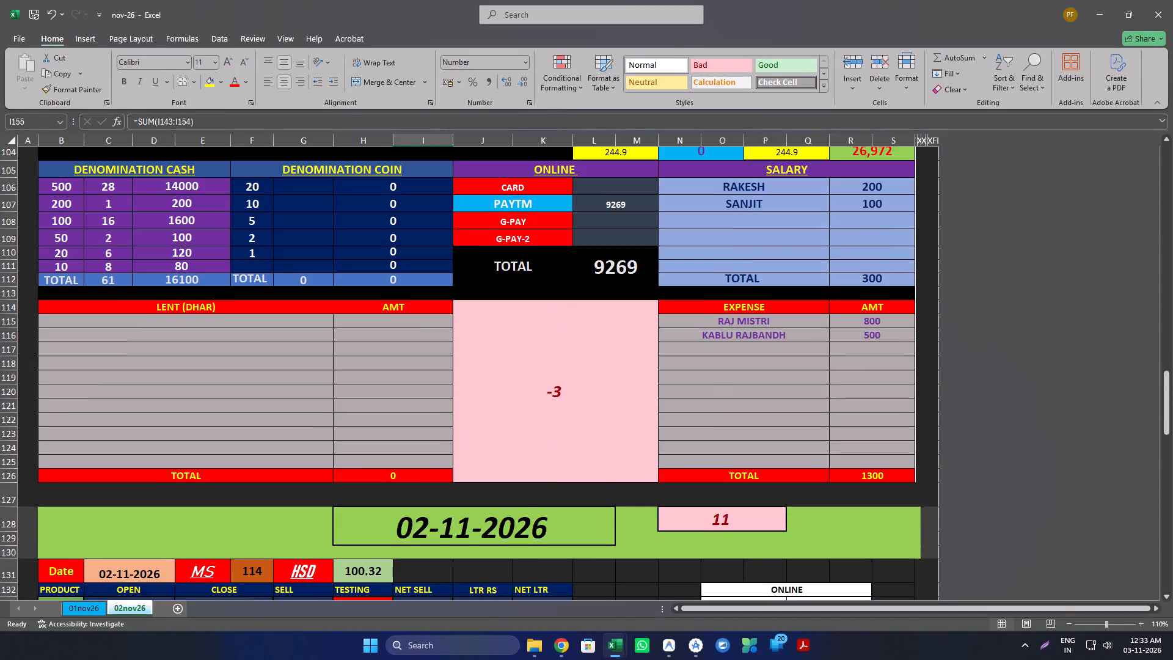
{"action": "scroll", "coordinate": [396, 275], "scroll_direction": "up", "scroll_amount": 16}
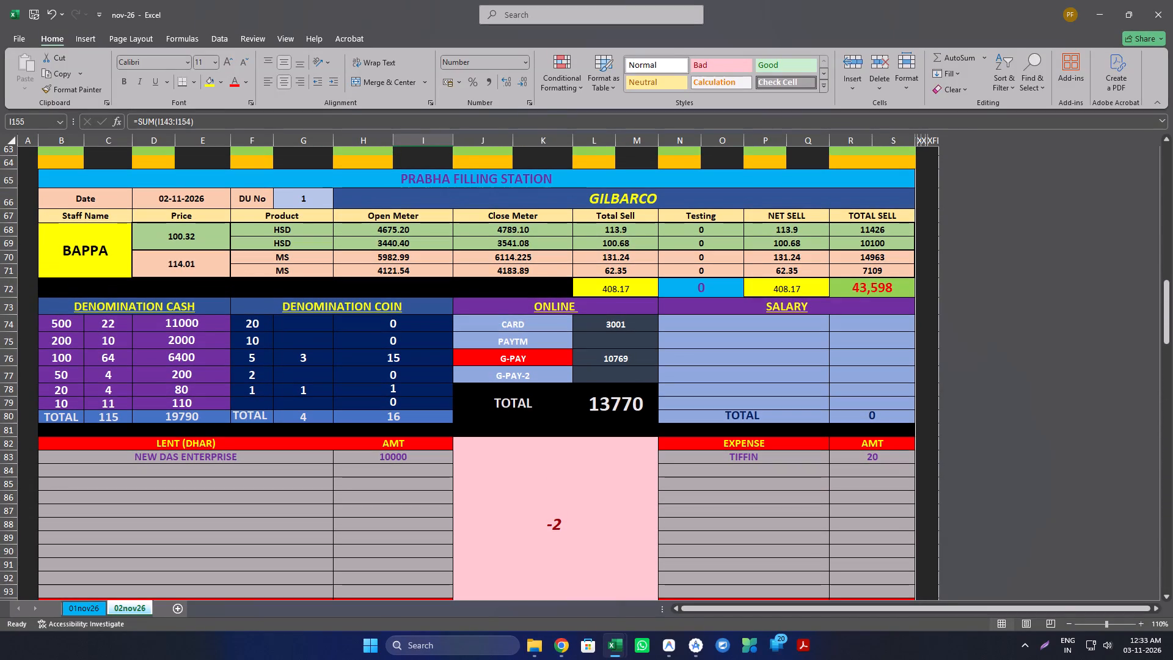
{"action": "scroll", "coordinate": [548, 251], "scroll_direction": "down", "scroll_amount": 4}
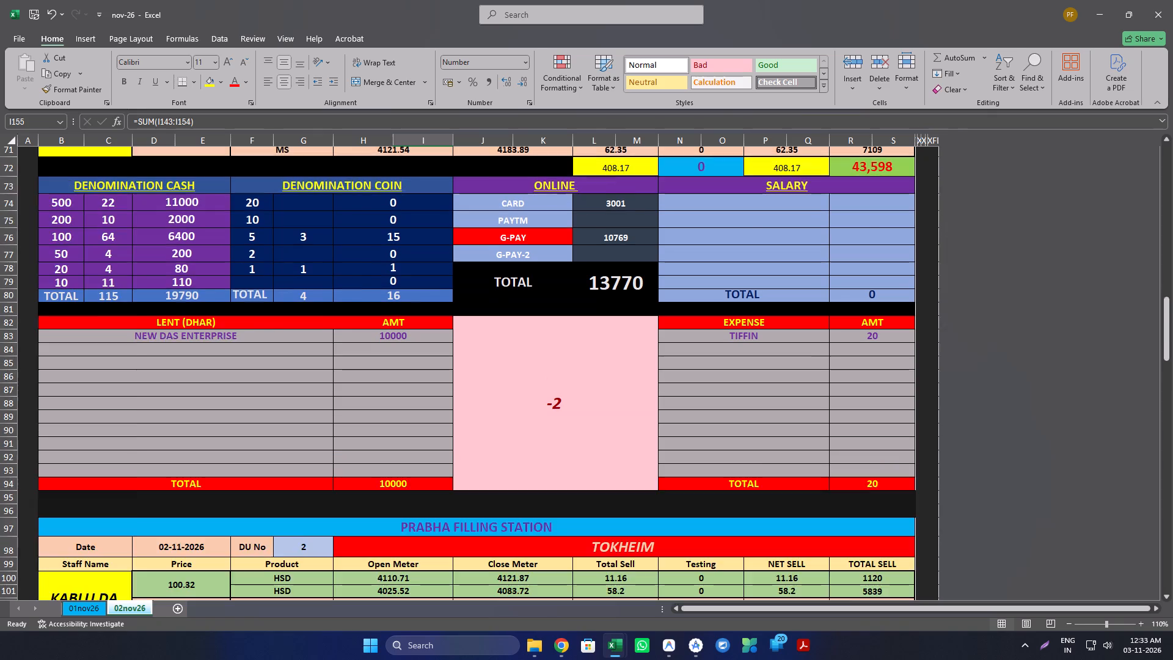
{"action": "scroll", "coordinate": [548, 251], "scroll_direction": "down", "scroll_amount": 12}
{"action": "scroll", "coordinate": [542, 252], "scroll_direction": "up", "scroll_amount": 3}
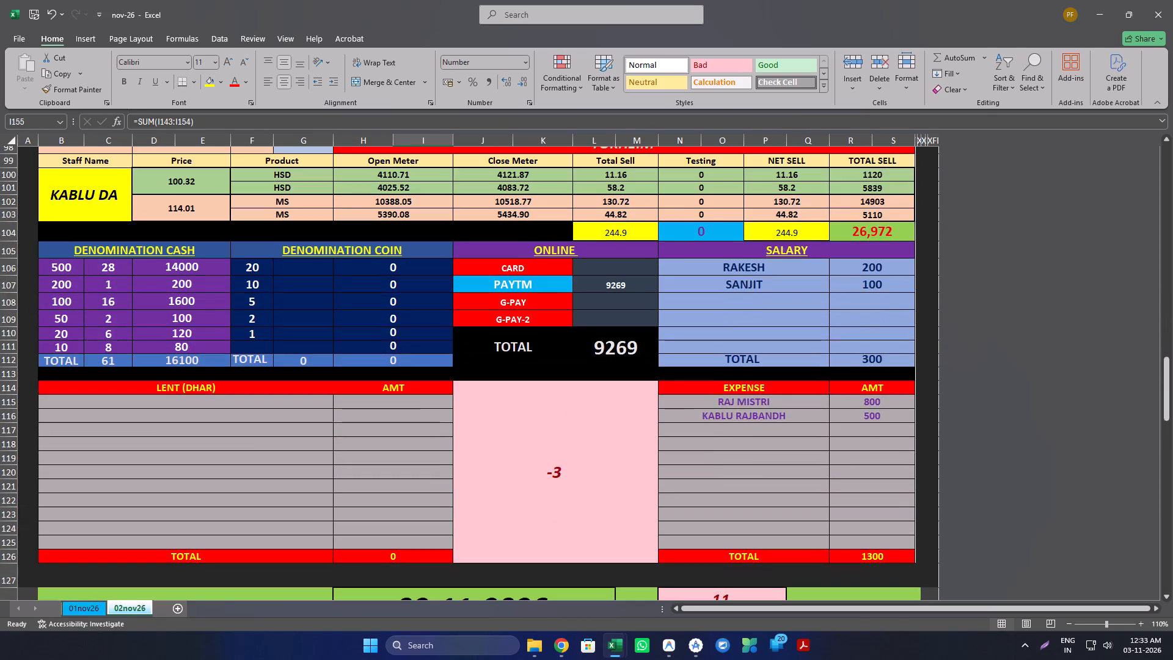
{"action": "scroll", "coordinate": [542, 252], "scroll_direction": "down", "scroll_amount": 3}
{"action": "scroll", "coordinate": [542, 252], "scroll_direction": "up", "scroll_amount": 4}
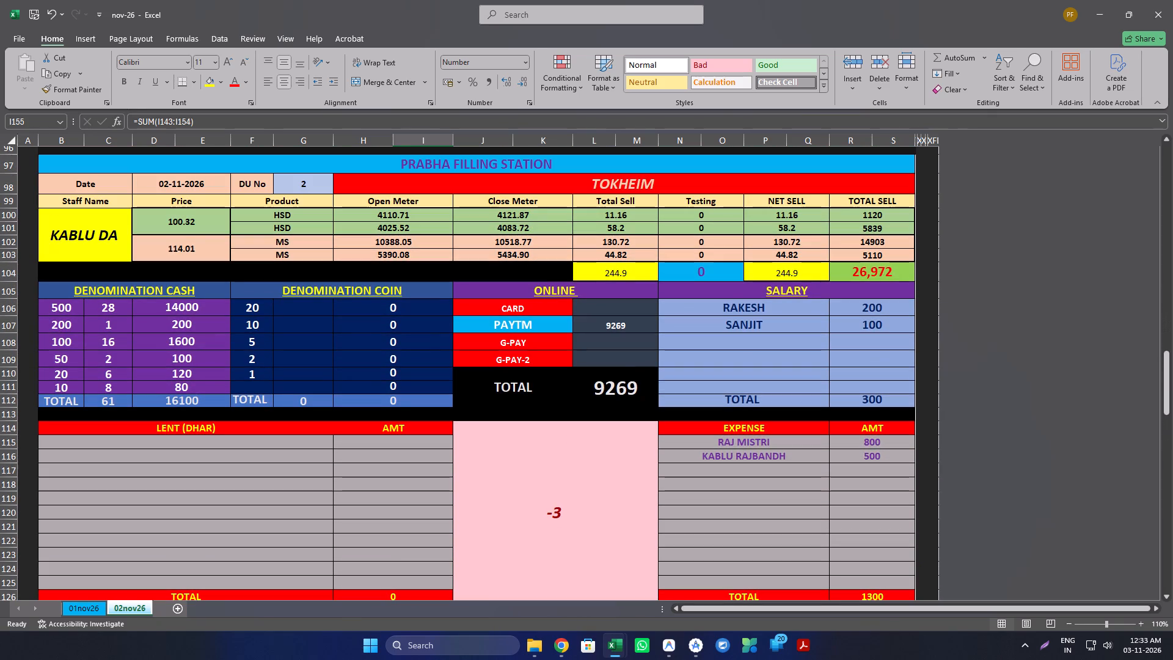
{"action": "left_click", "coordinate": [507, 221]}
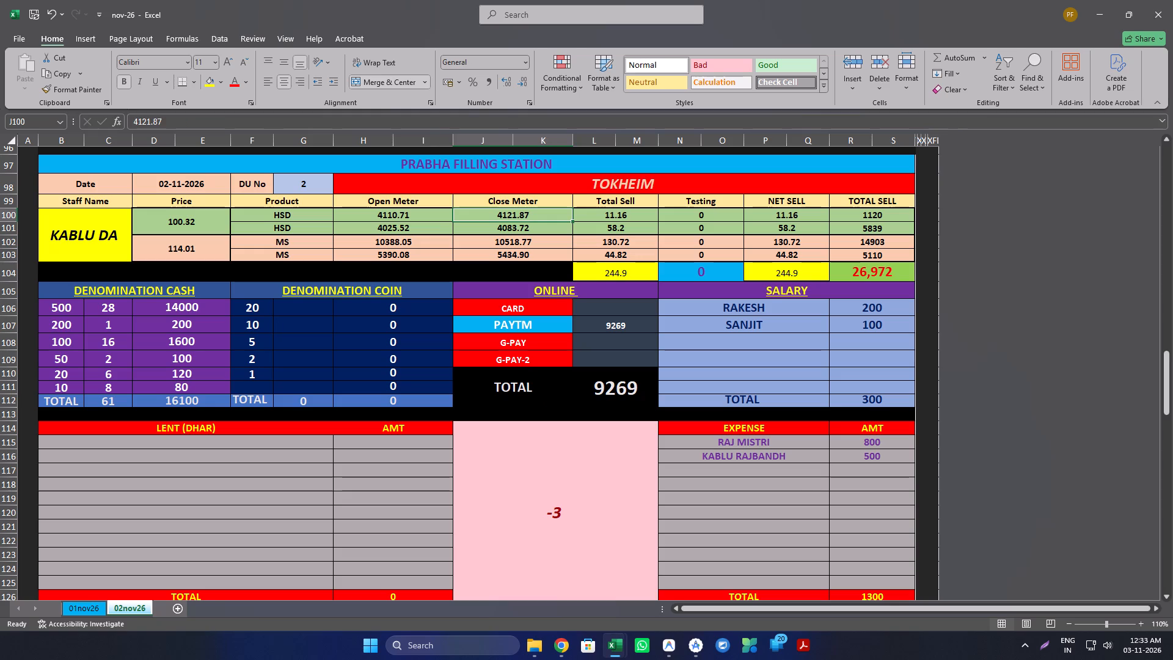
{"action": "key", "text": "Down"}
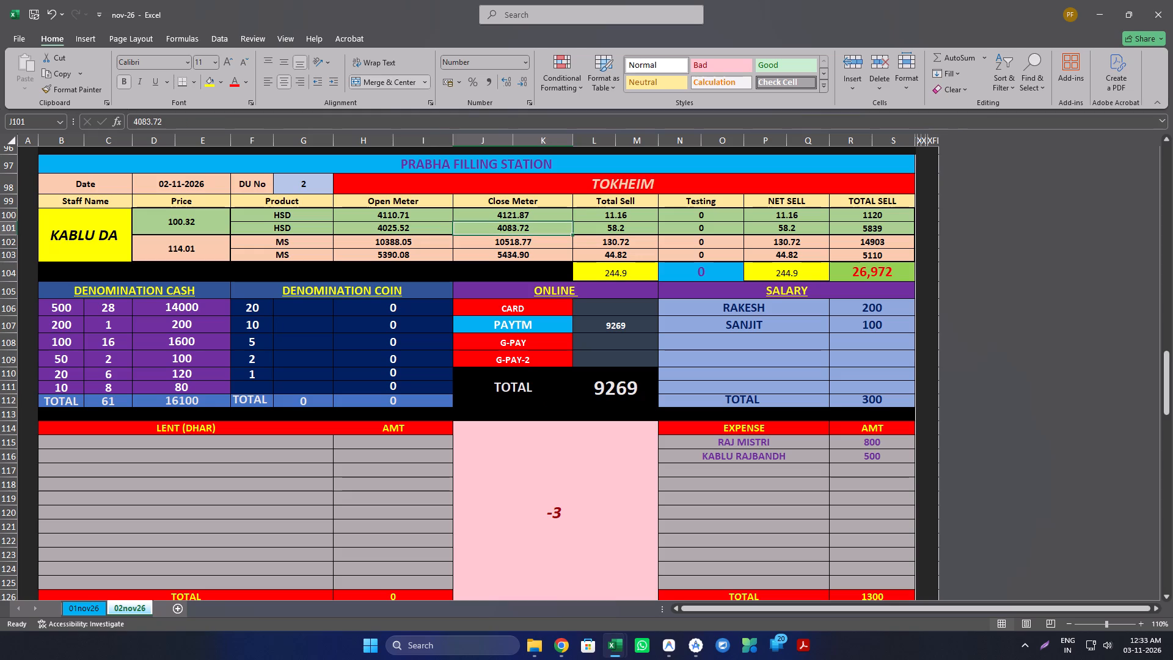
{"action": "key", "text": "Down"}
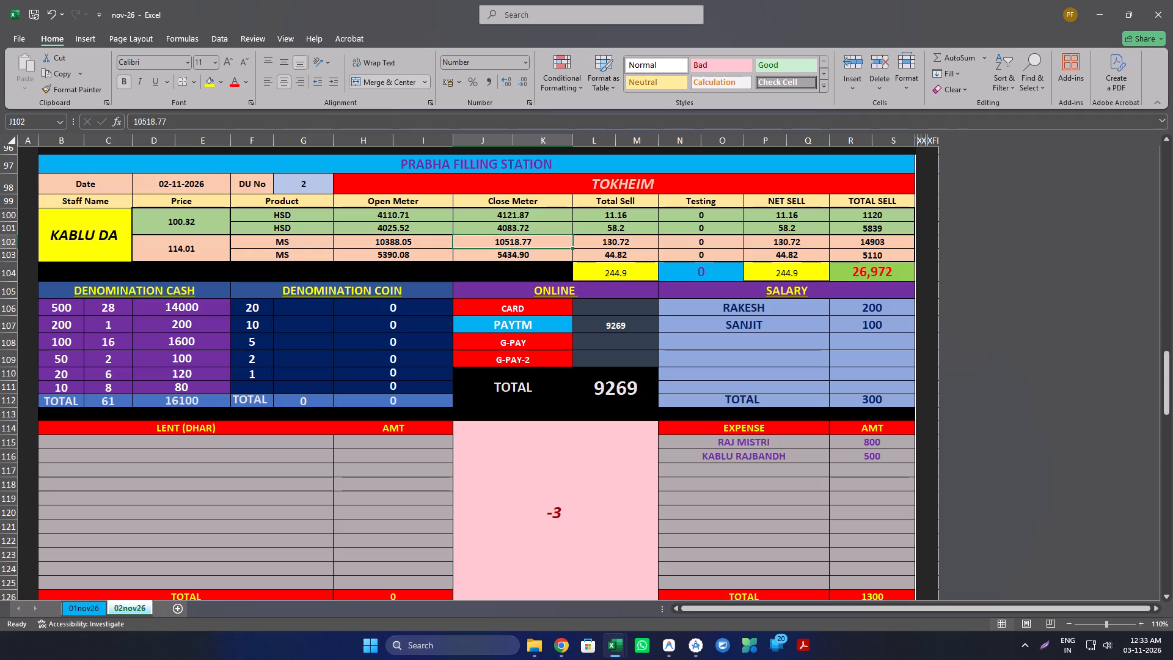
{"action": "type", "text": "10521"}
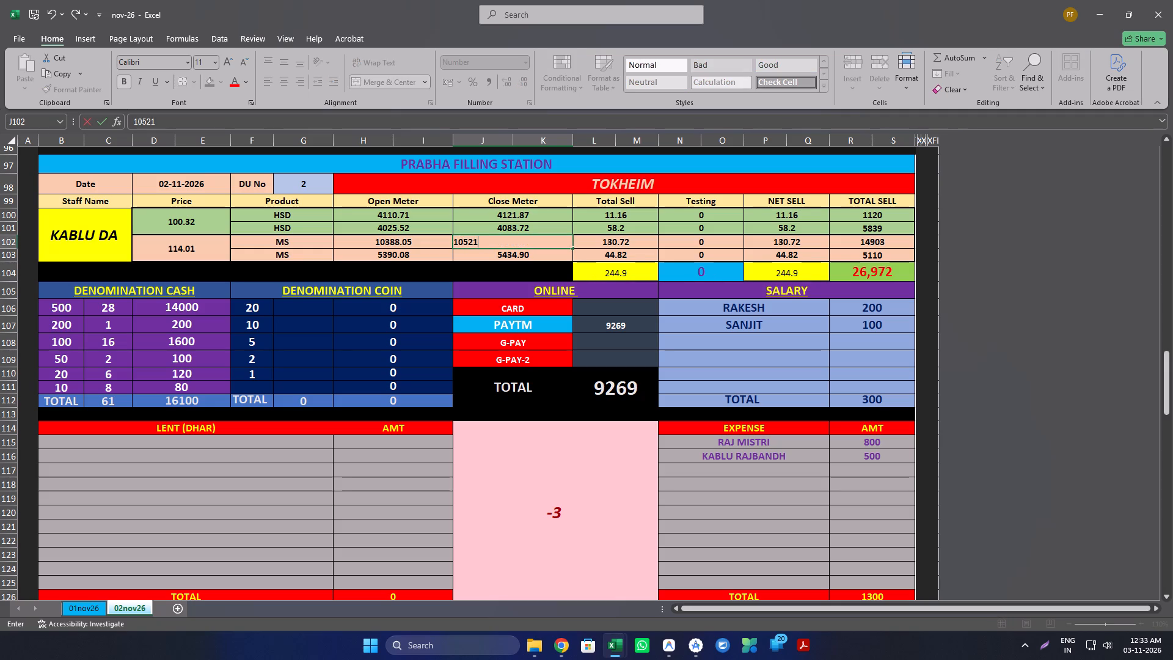
{"action": "type", "text": ".85"}
{"action": "key", "text": "Return"}
{"action": "type", "text": "5434"}
{"action": "type", "text": ".90"}
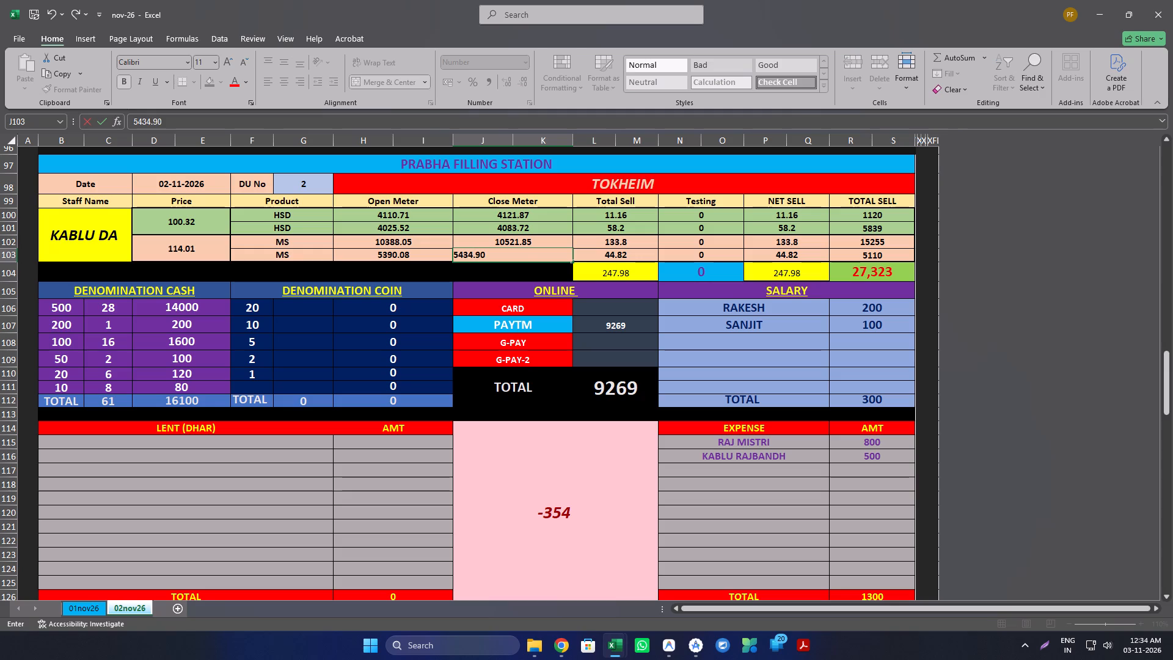
{"action": "key", "text": "Return"}
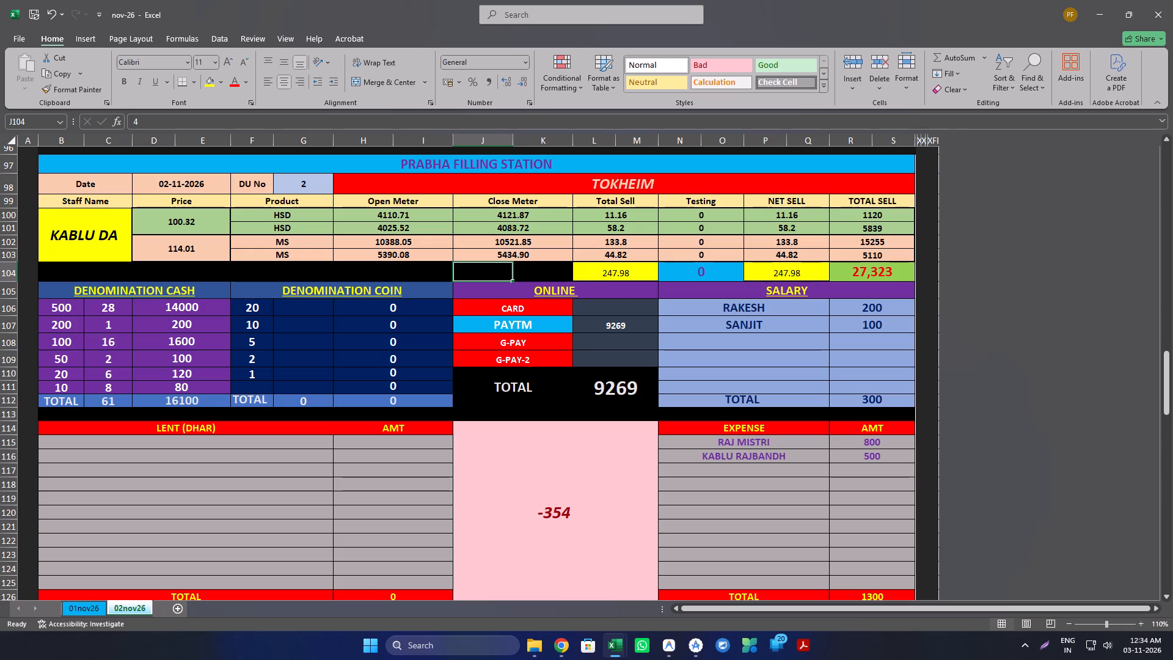
Go to the note entries of the DENOMINATION CASH table in the DU No 2 Tokheim shift sheet.
{"action": "key", "text": "Down"}
{"action": "key", "text": "Down"}
{"action": "key", "text": "Left"}
{"action": "key", "text": "Down"}
{"action": "key", "text": "Left"}
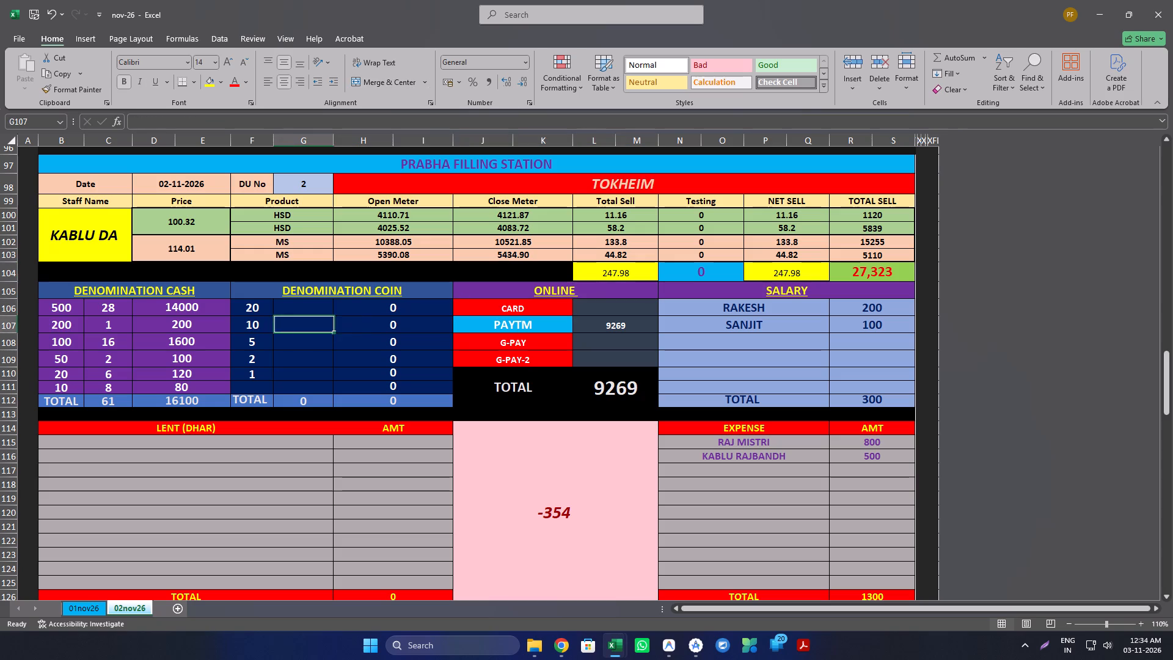
{"action": "key", "text": "Down"}
{"action": "key", "text": "Left"}
{"action": "key", "text": "Down"}
{"action": "key", "text": "Right"}
{"action": "key", "text": "Left"}
{"action": "key", "text": "Left"}
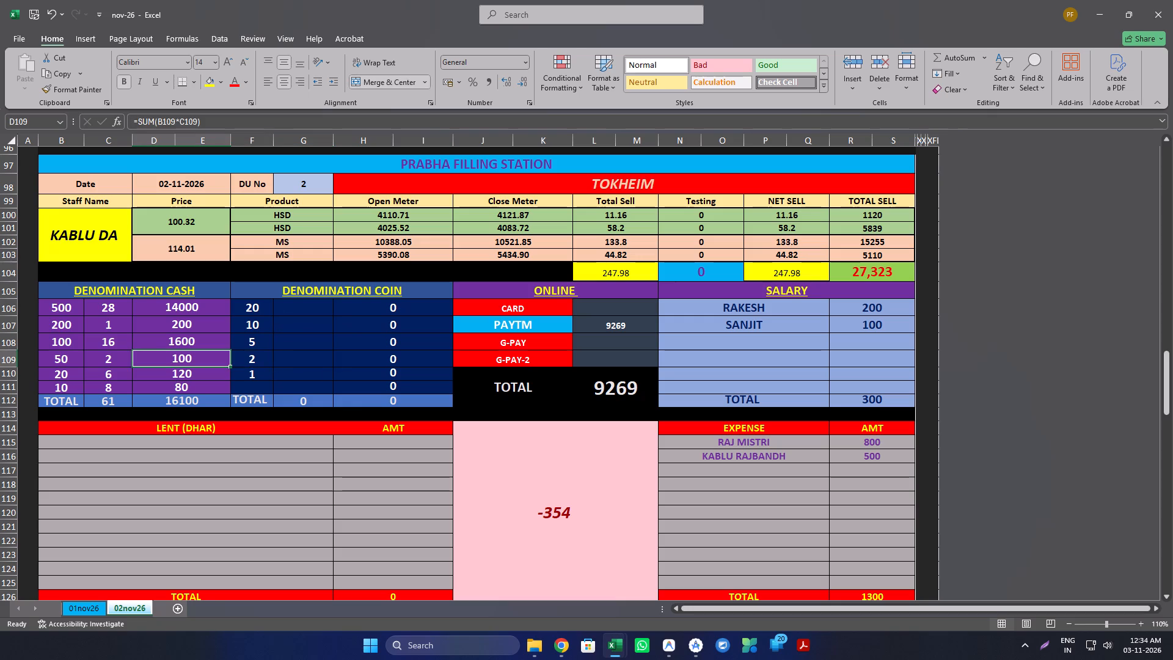
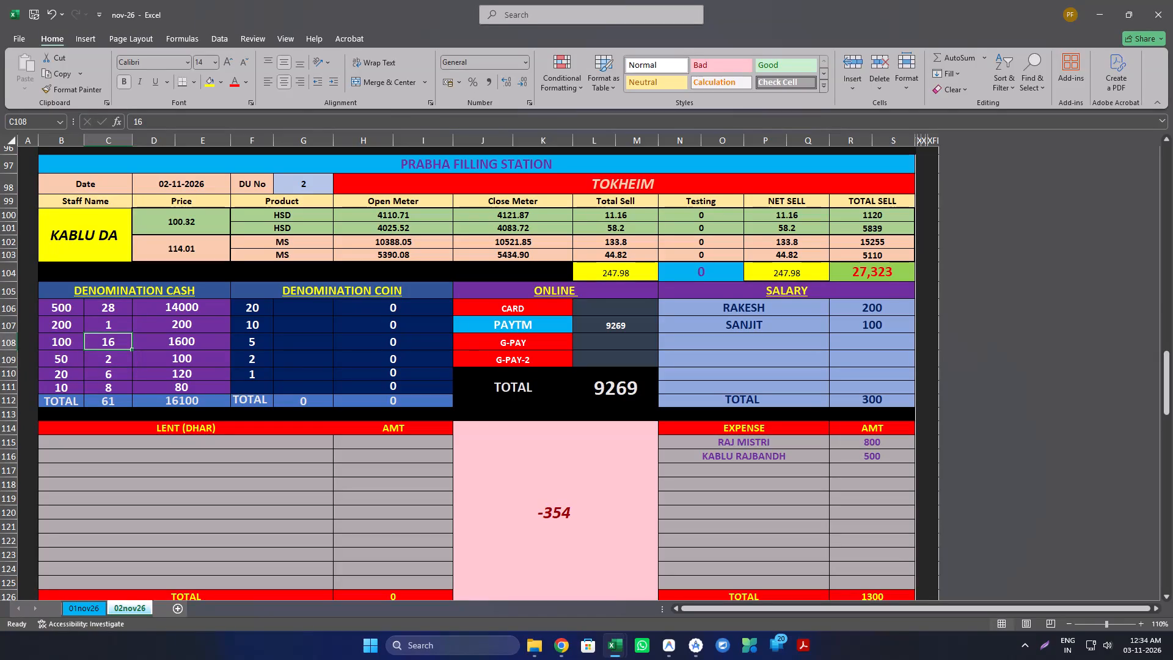
Set the 100, 20 and 10 note counts to 19, 8 and 9 in the DU No 2 Tokheim DENOMINATION CASH table.
{"action": "type", "text": "19"}
{"action": "key", "text": "Return"}
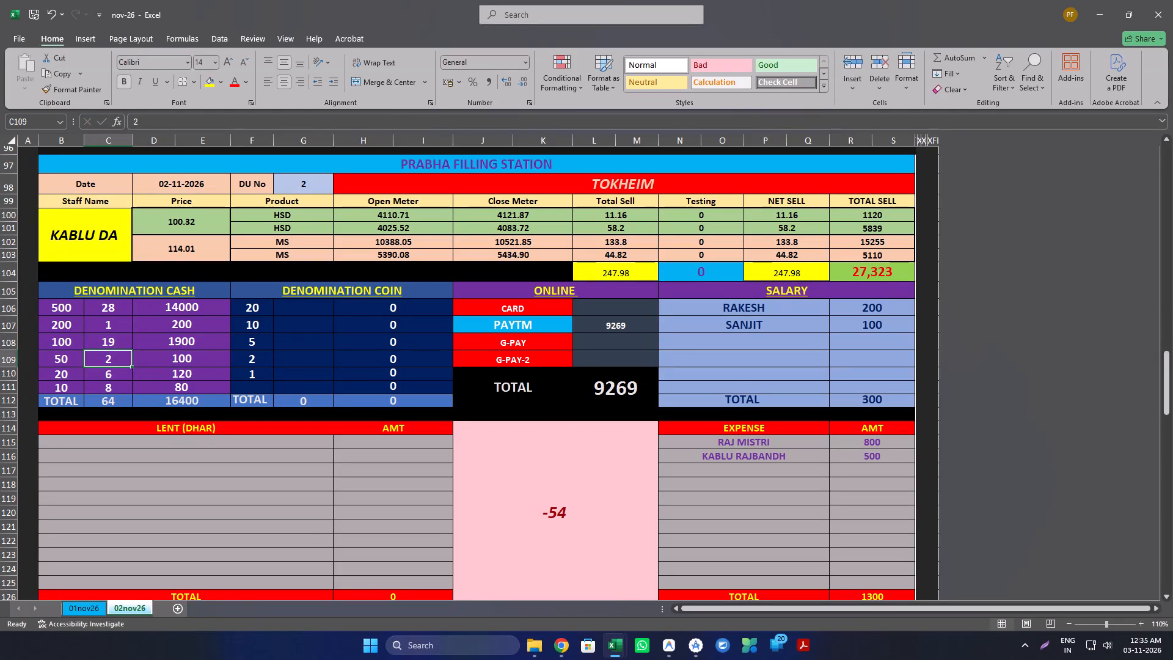
{"action": "key", "text": "Return"}
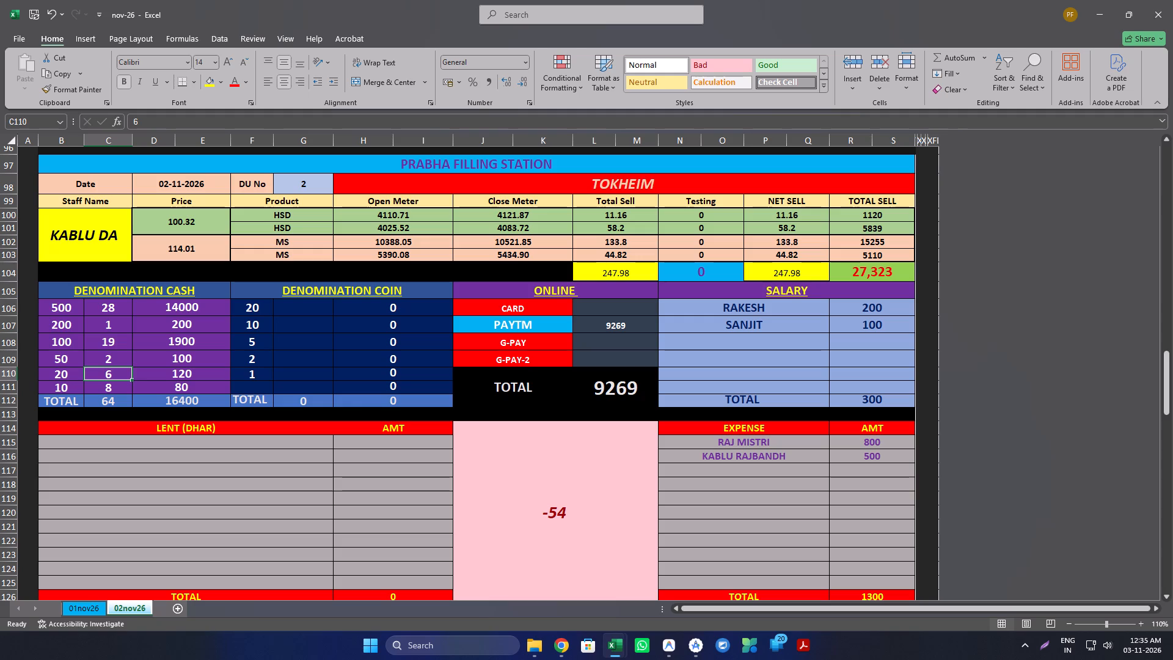
{"action": "key", "text": "8"}
{"action": "key", "text": "Return"}
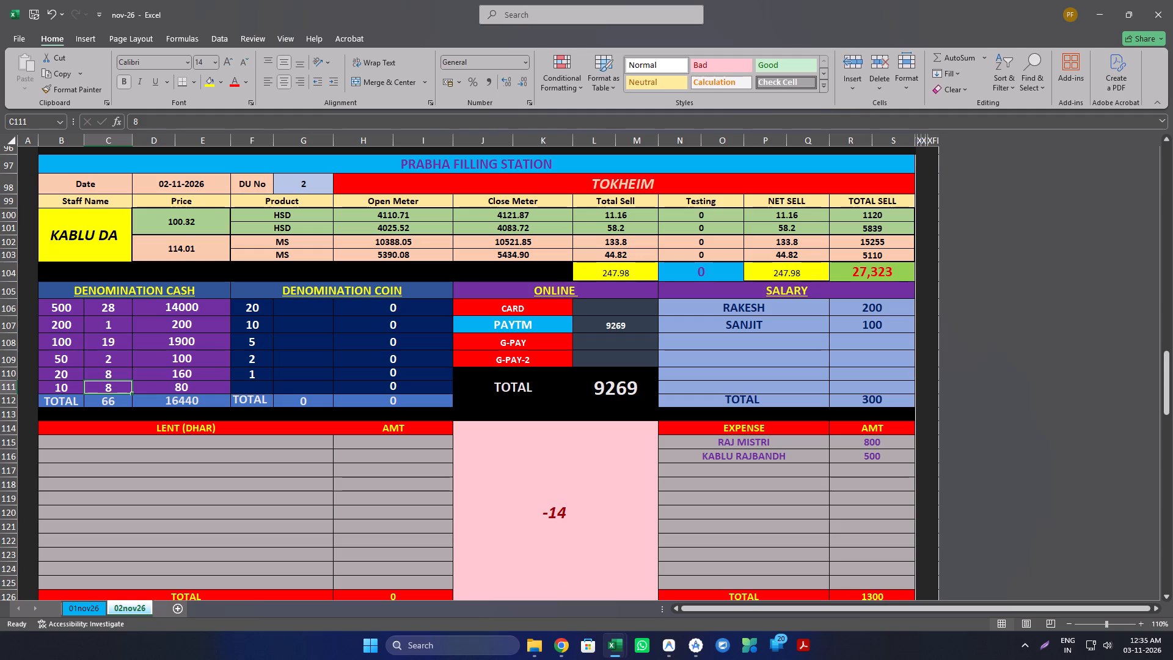
{"action": "key", "text": "9"}
{"action": "key", "text": "Return"}
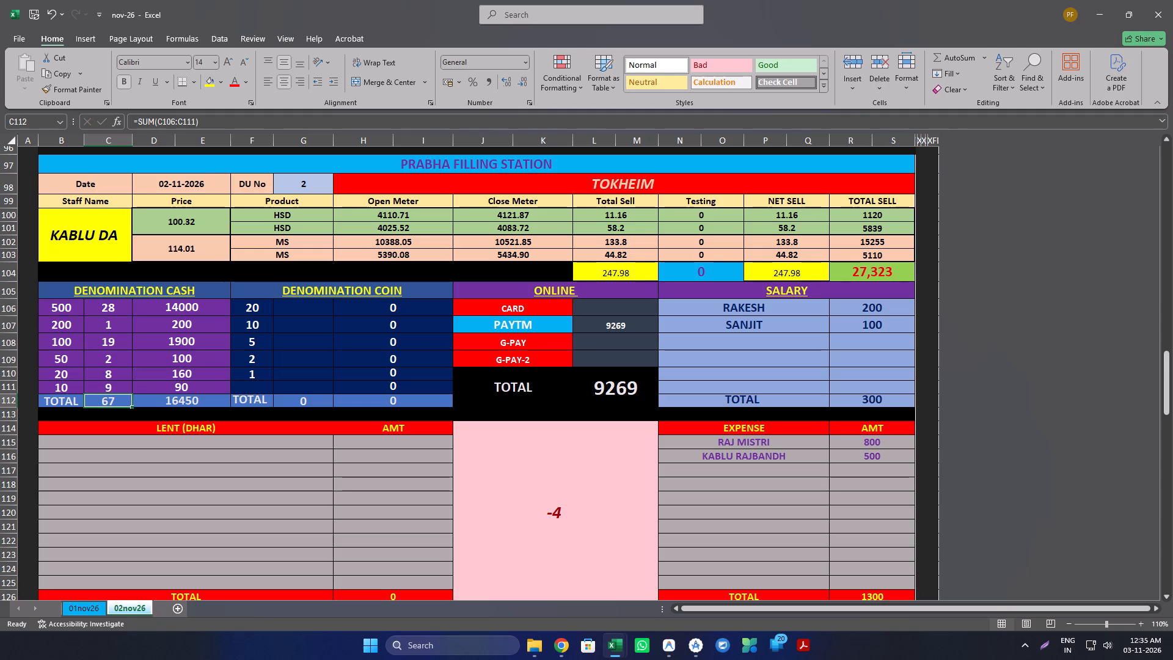
Enter 4186.52 as the second MS close meter reading in the DU No 1 Gilbarco shift sheet directly above the Tokheim one.
{"action": "scroll", "coordinate": [324, 419], "scroll_direction": "down", "scroll_amount": 9}
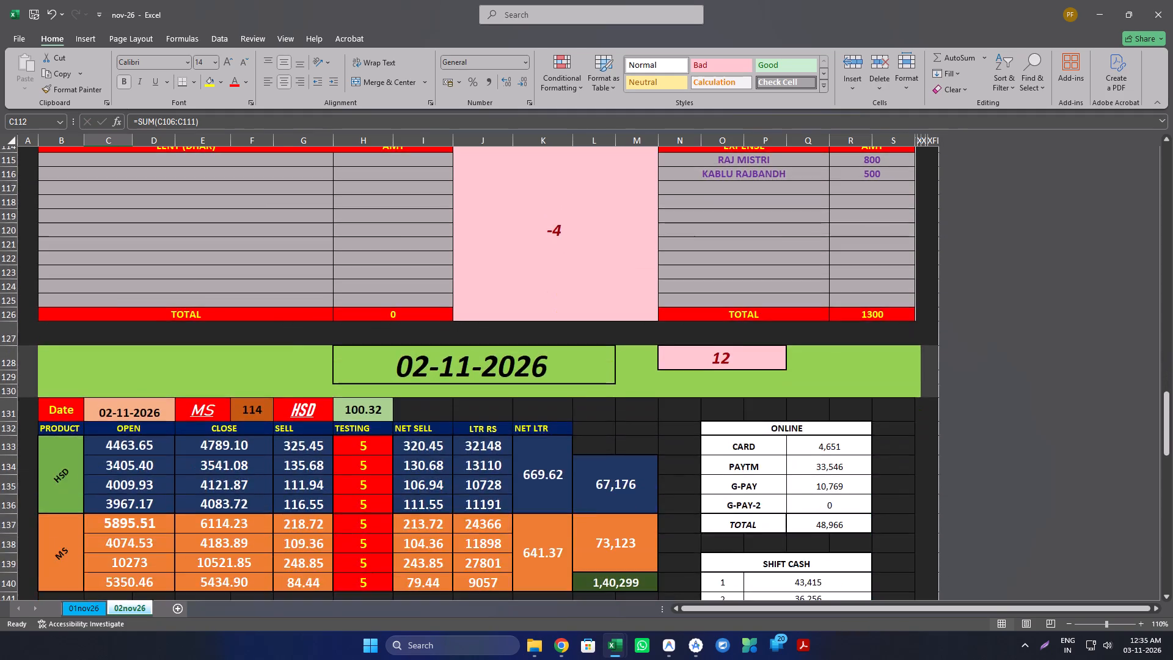
{"action": "scroll", "coordinate": [326, 417], "scroll_direction": "down", "scroll_amount": 1}
{"action": "scroll", "coordinate": [326, 417], "scroll_direction": "up", "scroll_amount": 20}
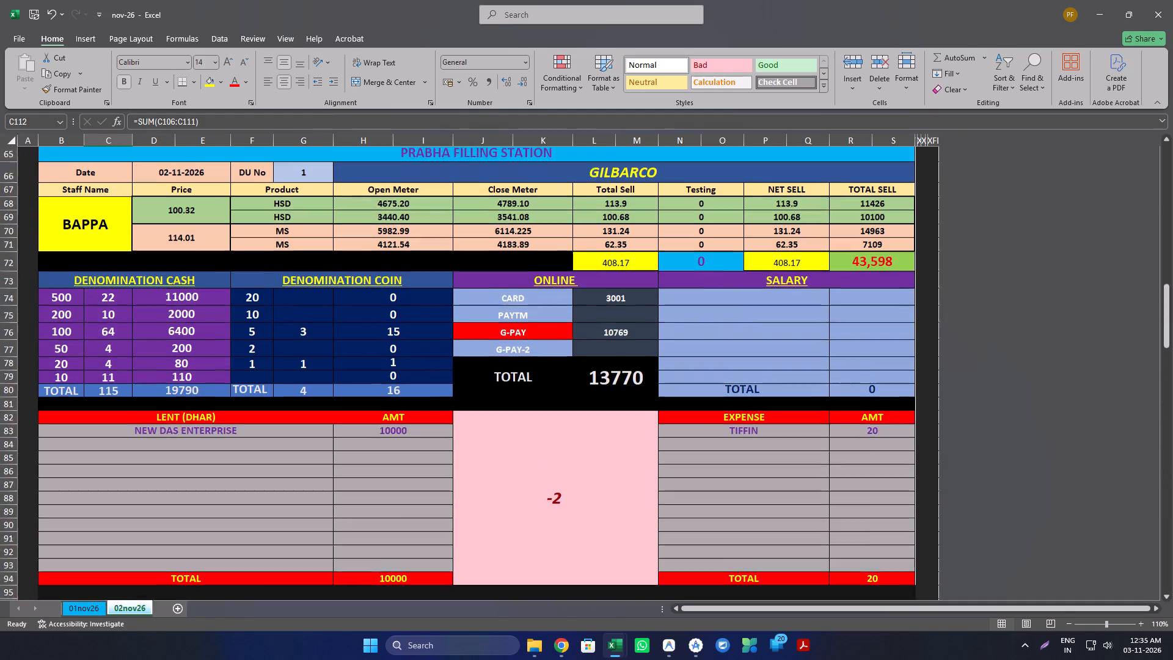
{"action": "scroll", "coordinate": [326, 417], "scroll_direction": "up", "scroll_amount": 5}
{"action": "scroll", "coordinate": [326, 417], "scroll_direction": "down", "scroll_amount": 4}
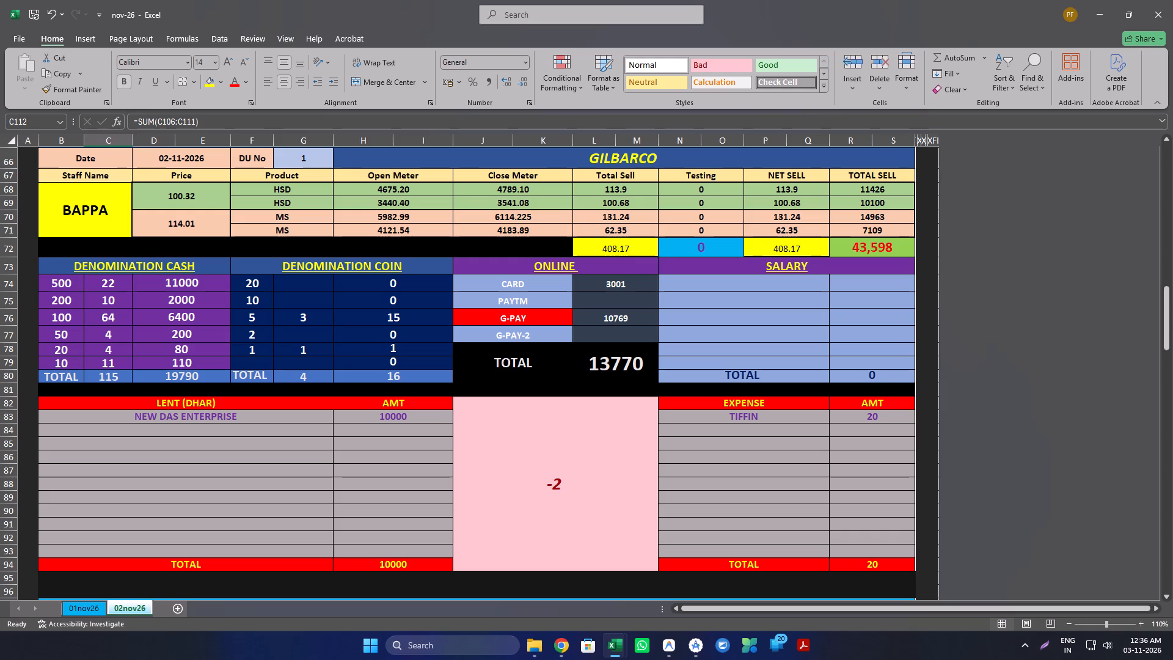
{"action": "left_click", "coordinate": [541, 183]}
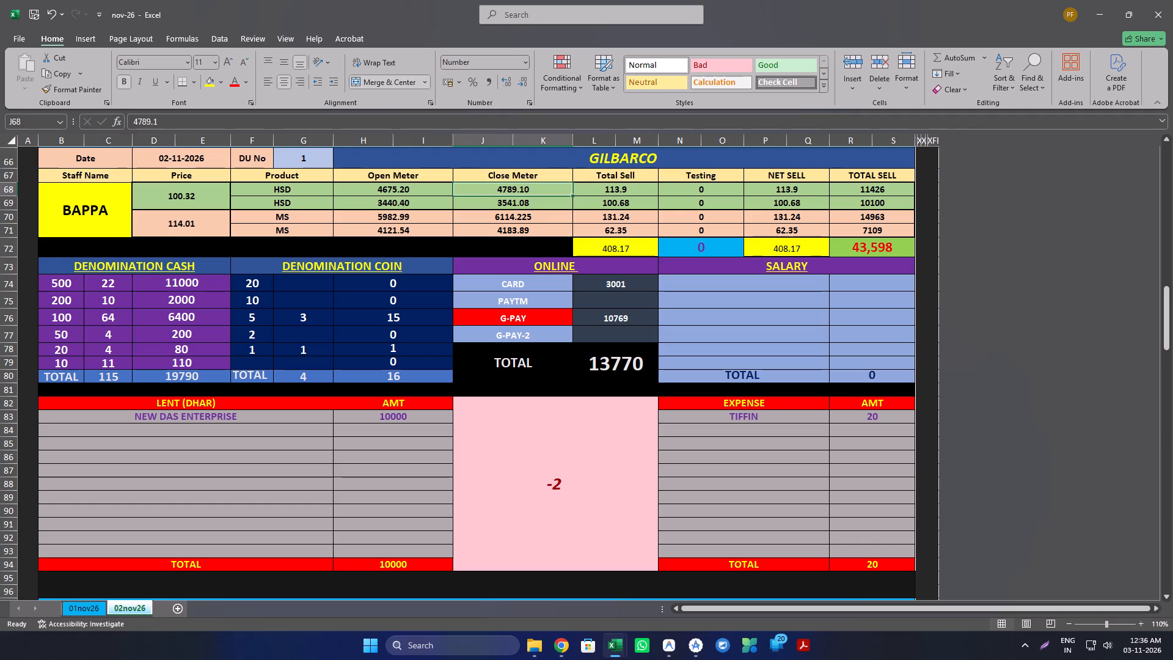
{"action": "key", "text": "Return"}
{"action": "key", "text": "Return"}
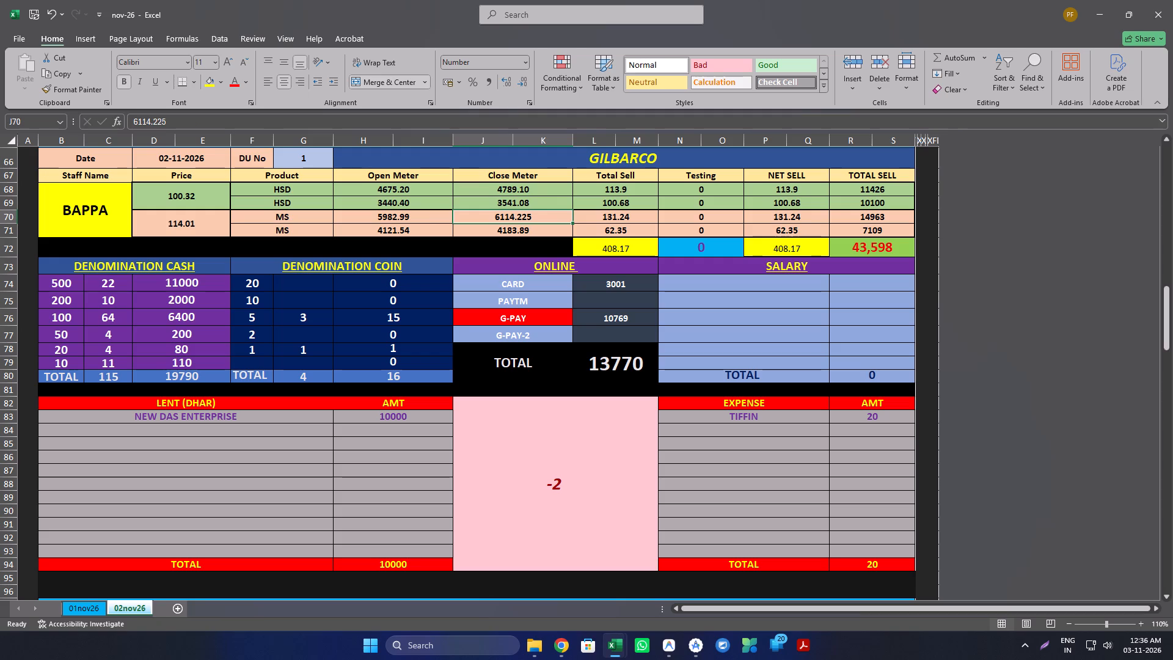
{"action": "key", "text": "Return"}
{"action": "type", "text": "4186"}
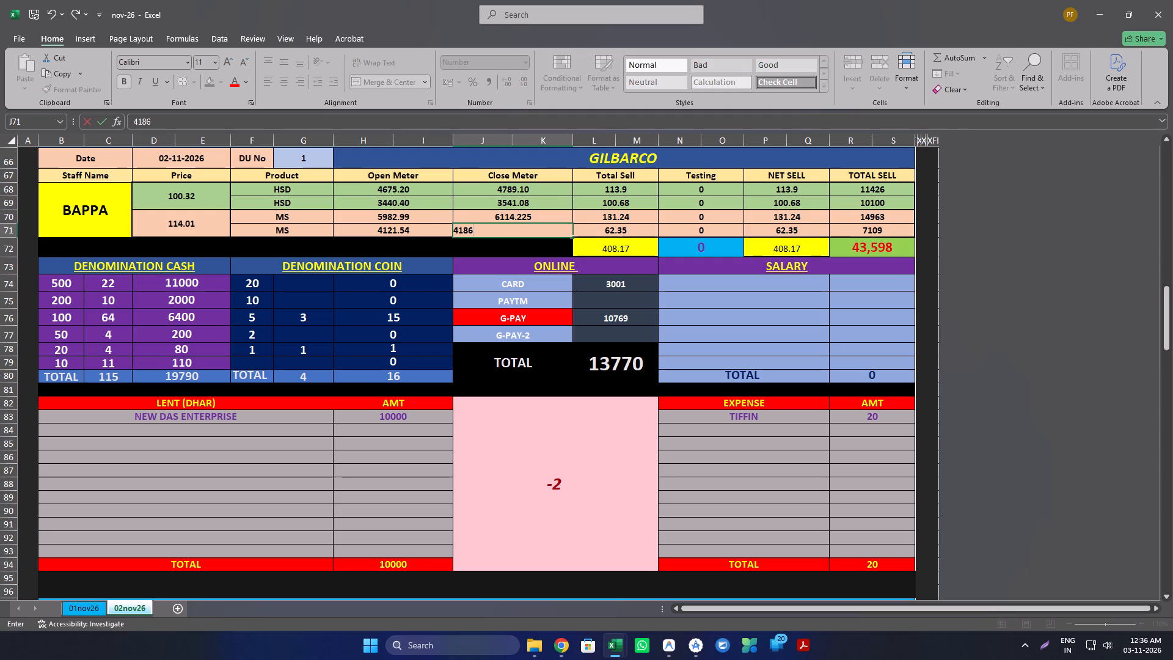
{"action": "type", "text": ".52"}
{"action": "key", "text": "Return"}
Enter 4789.10 and 3548.95 as the two HSD close meter readings in the same DU No 1 Gilbarco shift sheet.
{"action": "key", "text": "Up"}
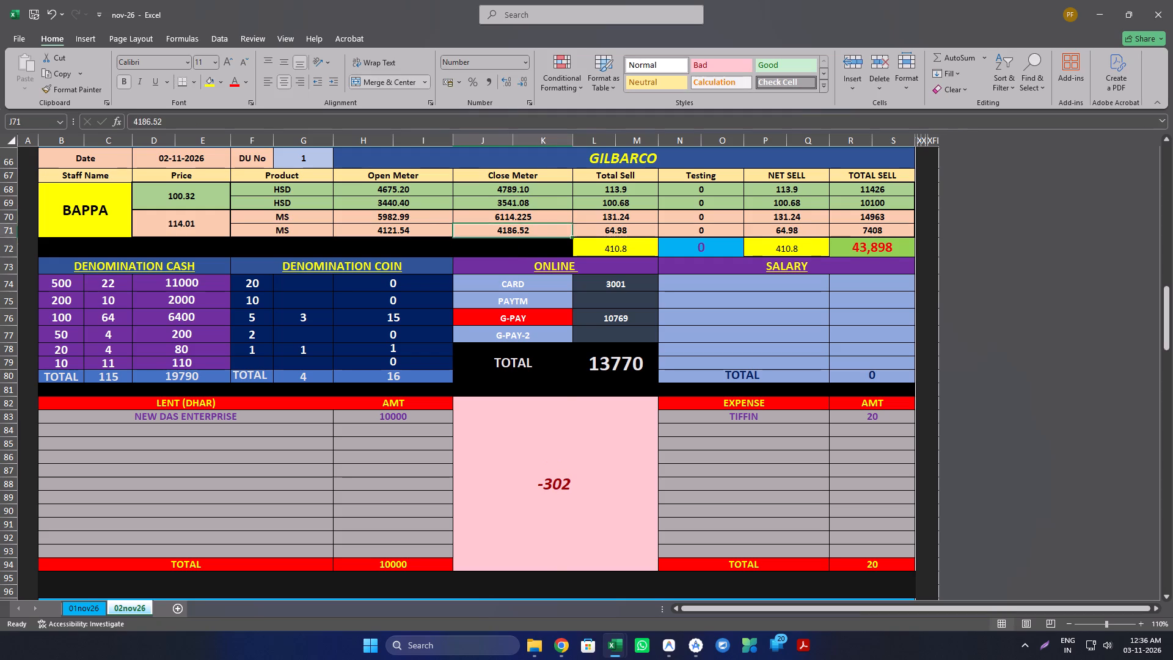
{"action": "key", "text": "Up"}
{"action": "key", "text": "Up"}
{"action": "key", "text": "Up"}
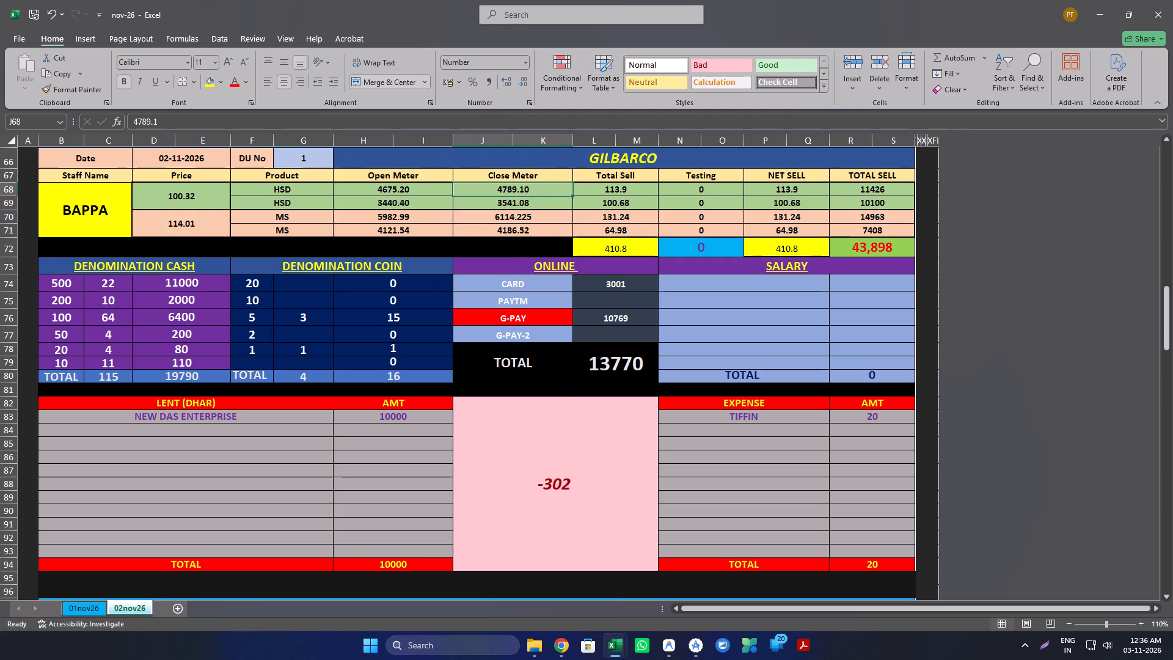
{"action": "type", "text": "47"}
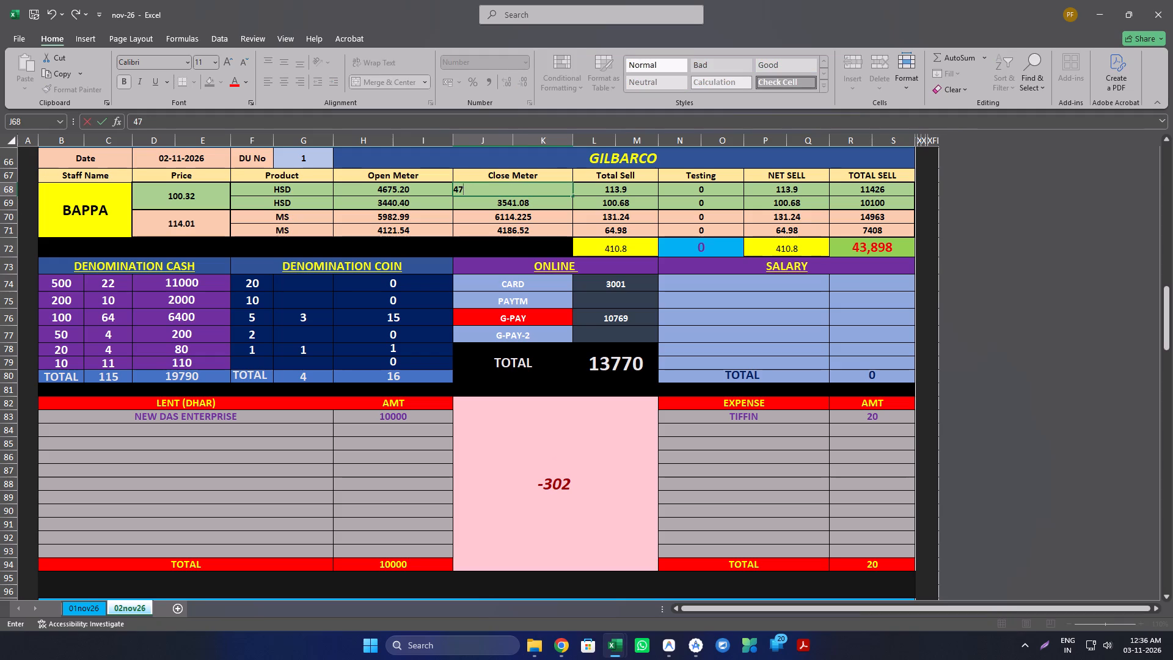
{"action": "type", "text": "89"}
{"action": "type", "text": ".10"}
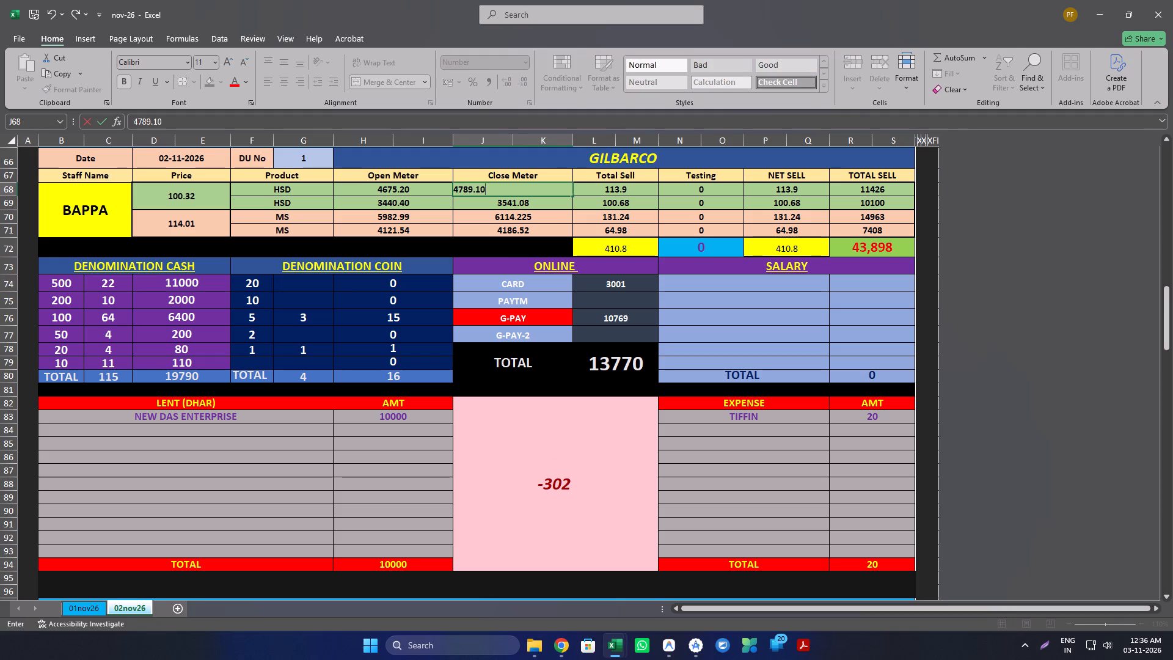
{"action": "key", "text": "Return"}
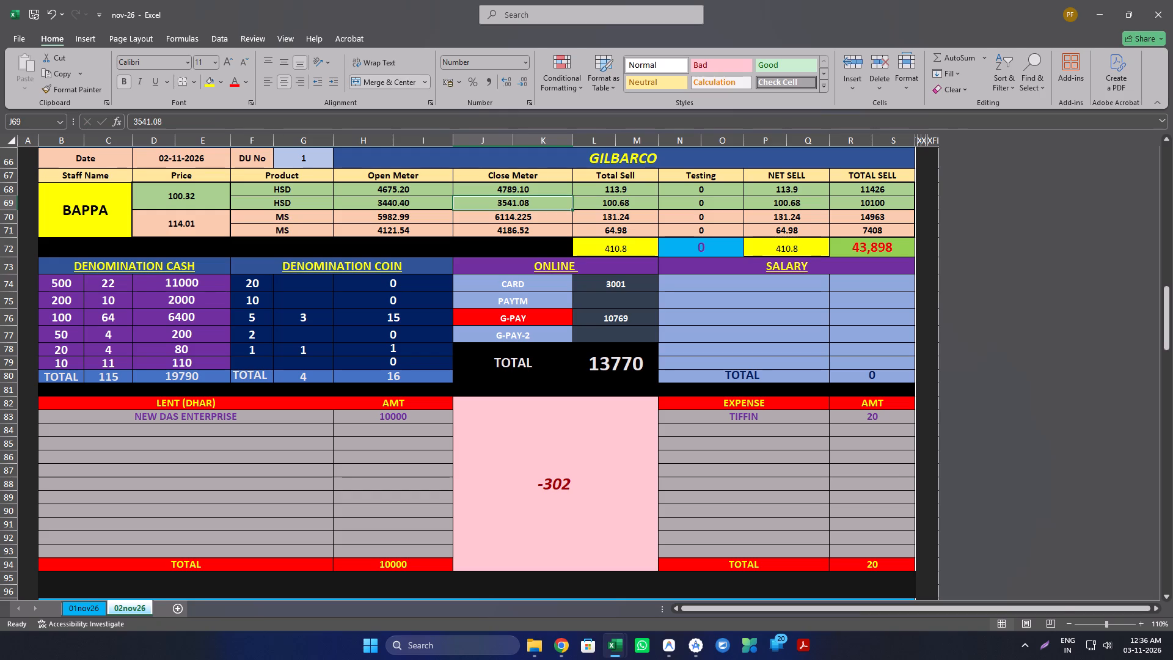
{"action": "type", "text": "354"}
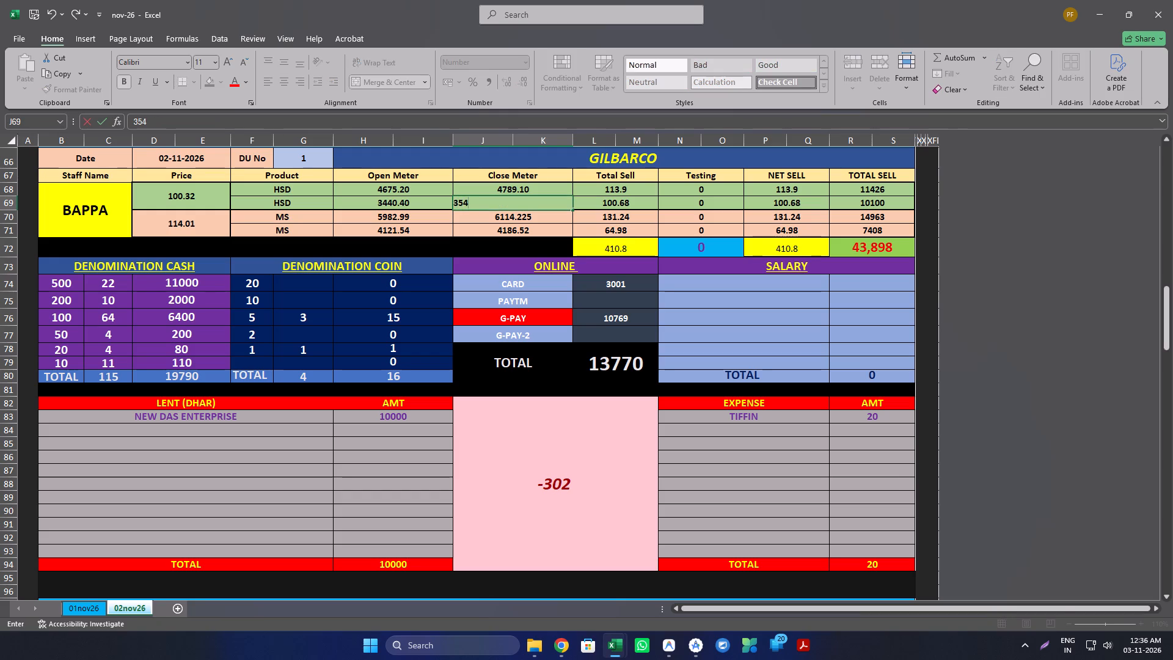
{"action": "key", "text": "8"}
{"action": "type", "text": ".95"}
{"action": "key", "text": "Return"}
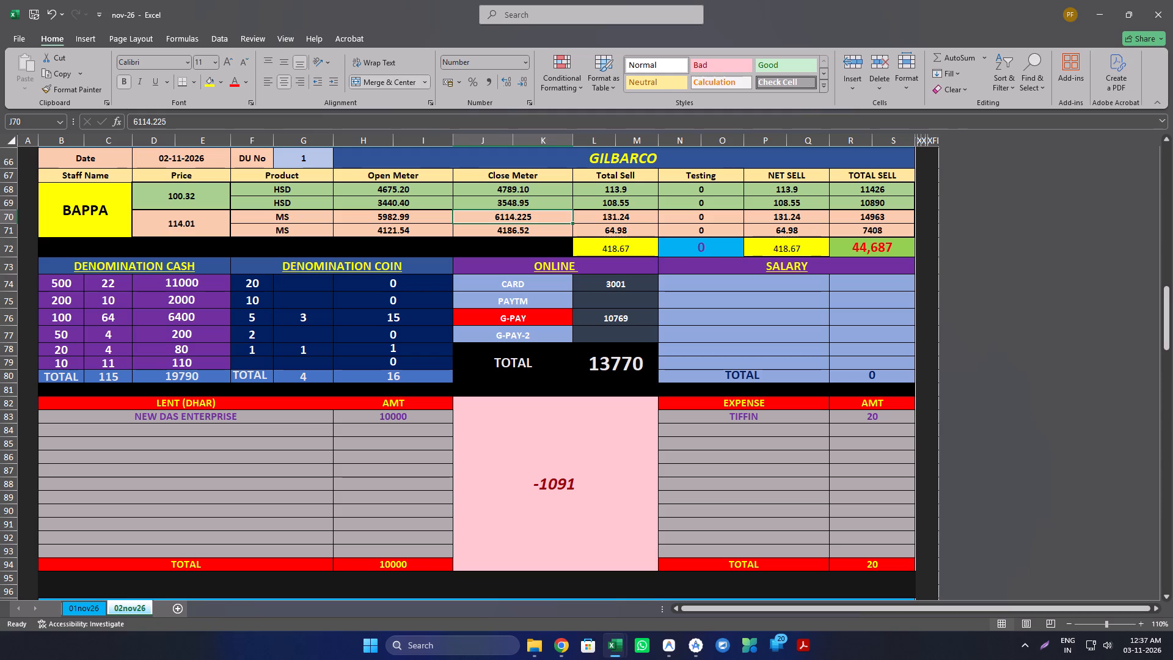
Set the 500 note count to 23 and the 200 note count to 11 in the Gilbarco DENOMINATION CASH table.
{"action": "double_click", "coordinate": [112, 282]}
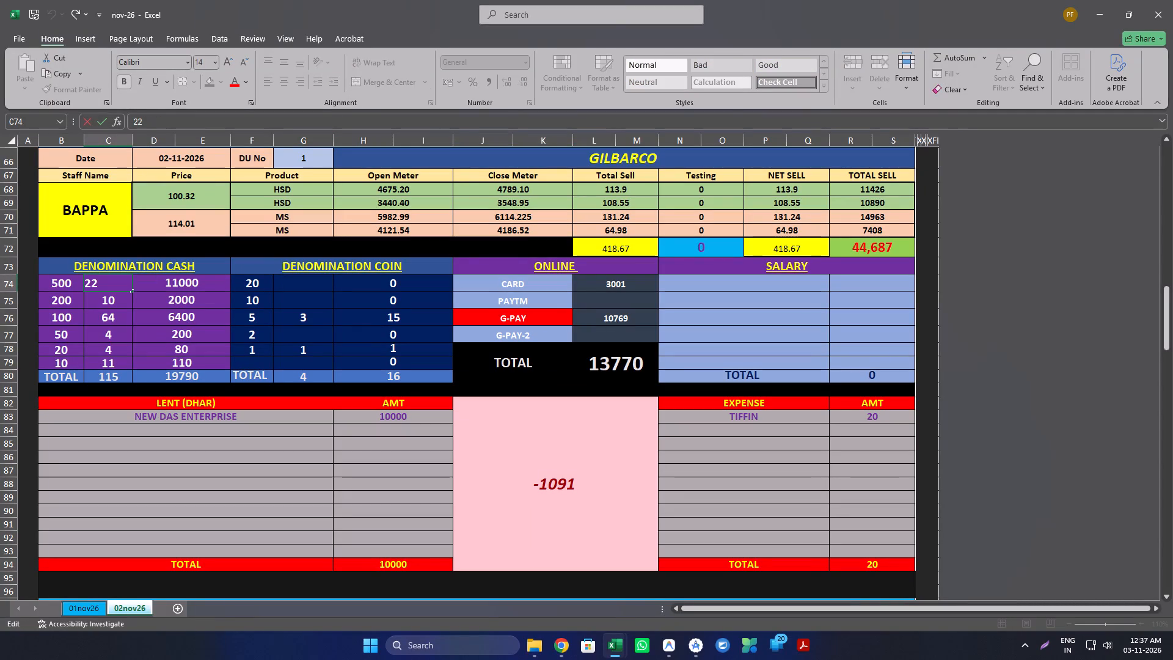
{"action": "key", "text": "BackSpace"}
{"action": "key", "text": "3"}
{"action": "key", "text": "Return"}
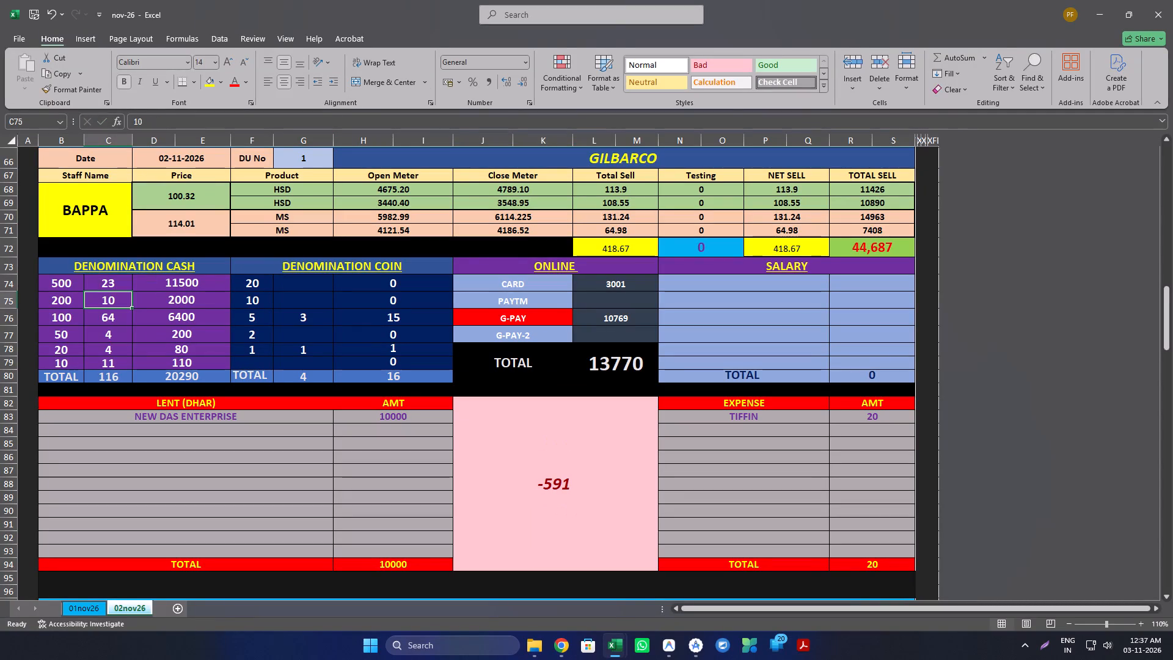
{"action": "type", "text": "11"}
{"action": "key", "text": "Return"}
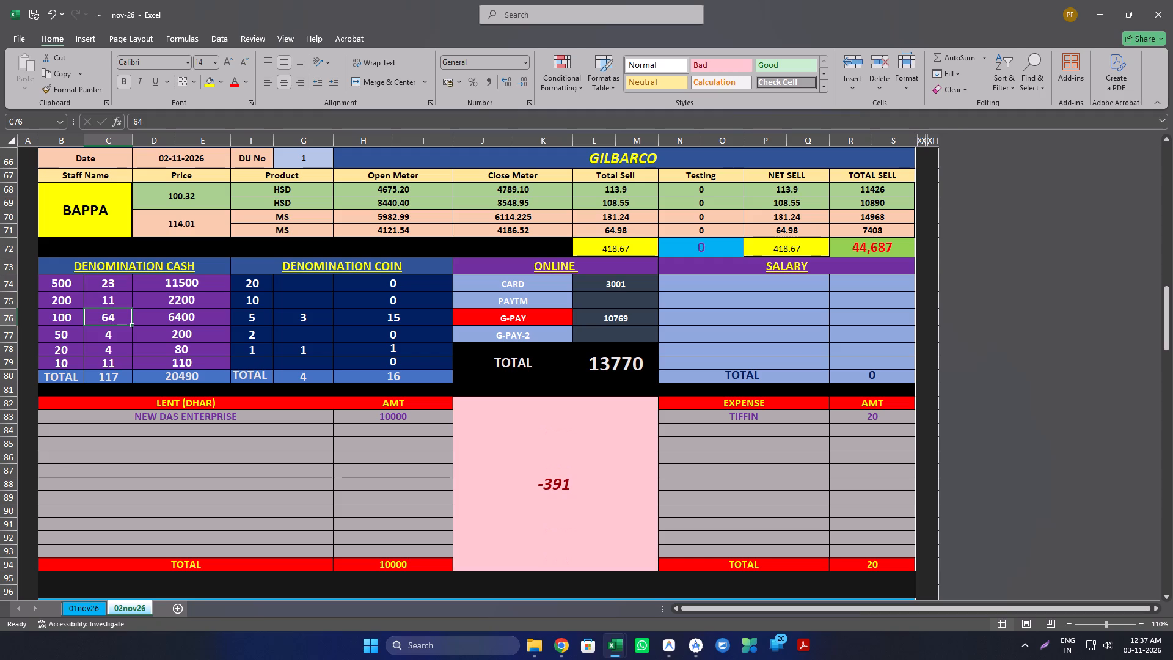
Add 3 to the Gilbarco 100 note count by making its entry the formula =64+3.
{"action": "key", "text": "F2"}
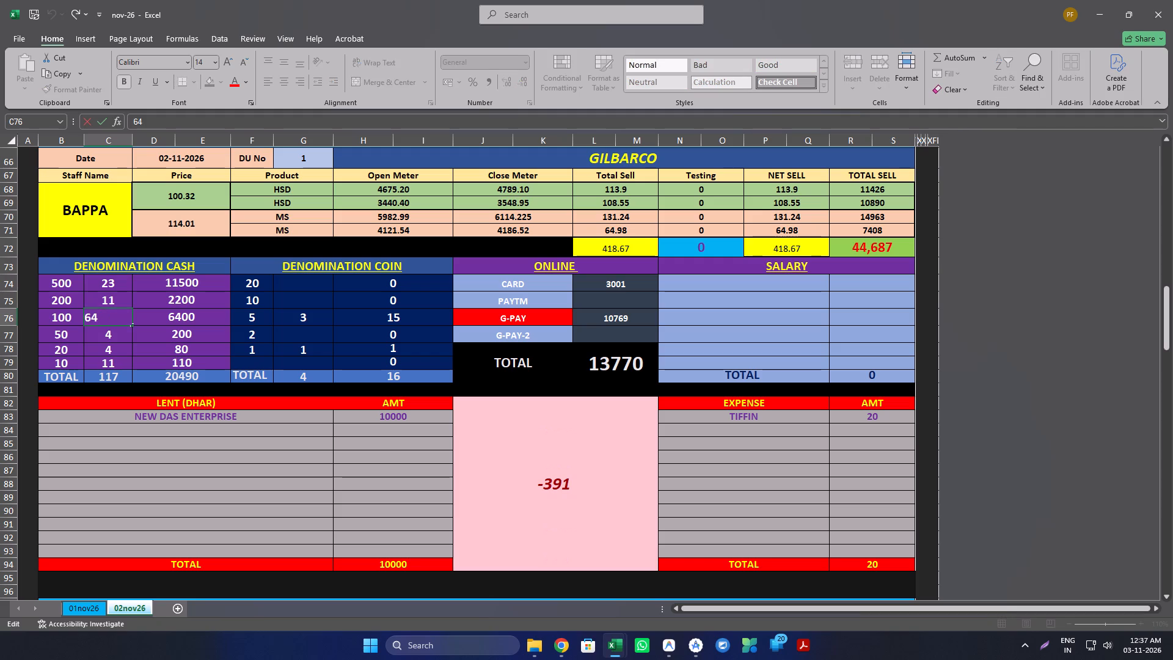
{"action": "type", "text": "+3"}
{"action": "key", "text": "Return"}
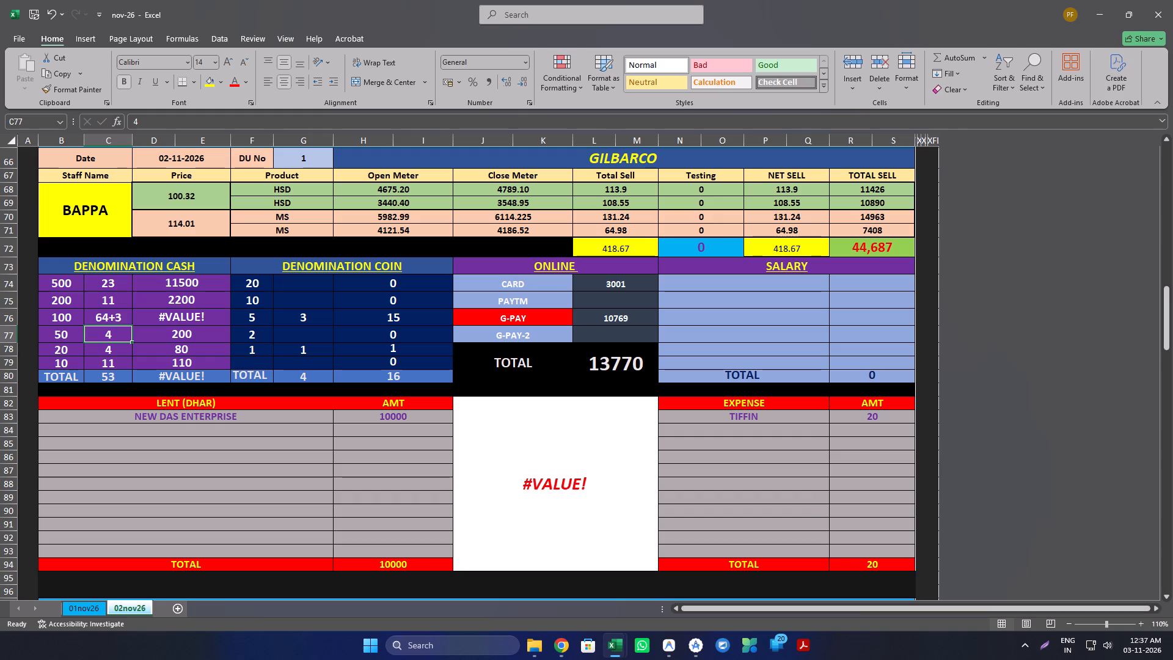
{"action": "key", "text": "Up"}
{"action": "key", "text": "Left"}
{"action": "key", "text": "Right"}
{"action": "key", "text": "F2"}
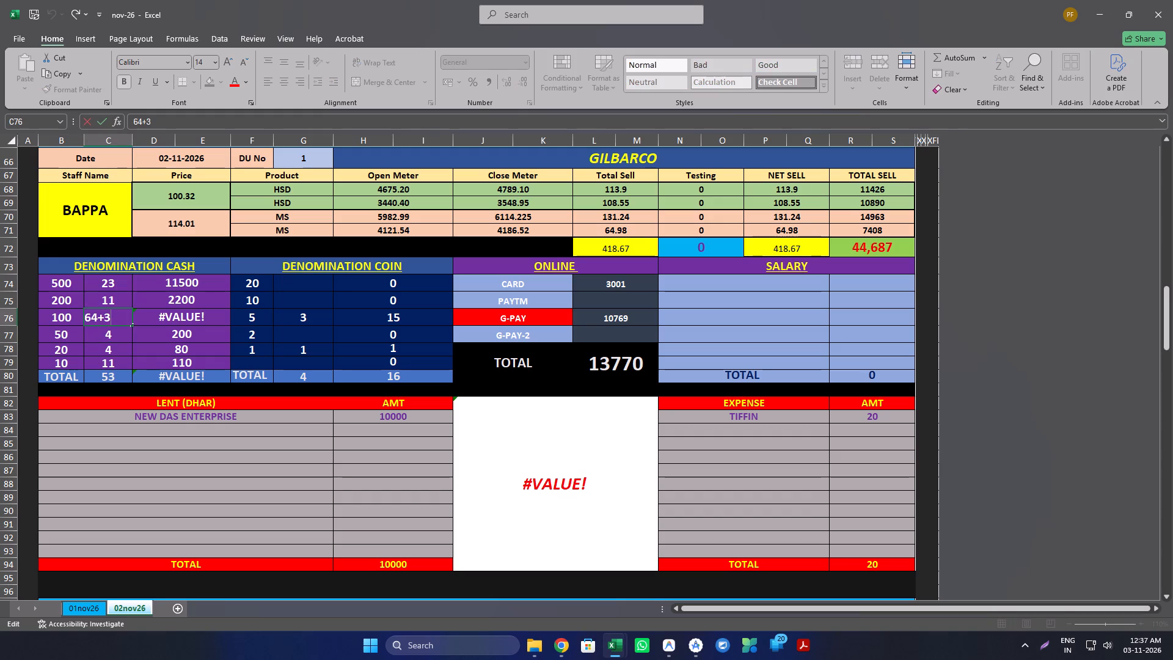
{"action": "key", "text": "Left"}
{"action": "key", "text": "Left"}
{"action": "key", "text": "Left"}
{"action": "key", "text": "Left"}
{"action": "key", "text": "equal"}
{"action": "key", "text": "Return"}
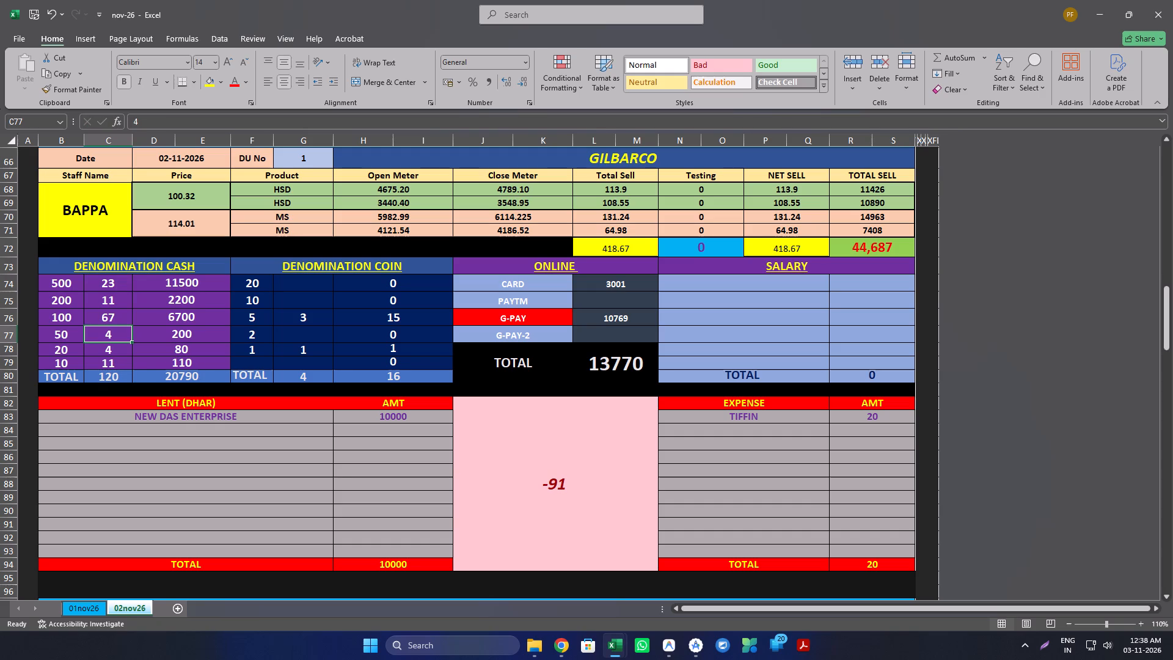
Set the 50 note count to 5 and the 20 note count to 6 in the Gilbarco DENOMINATION CASH table.
{"action": "key", "text": "5"}
{"action": "key", "text": "Return"}
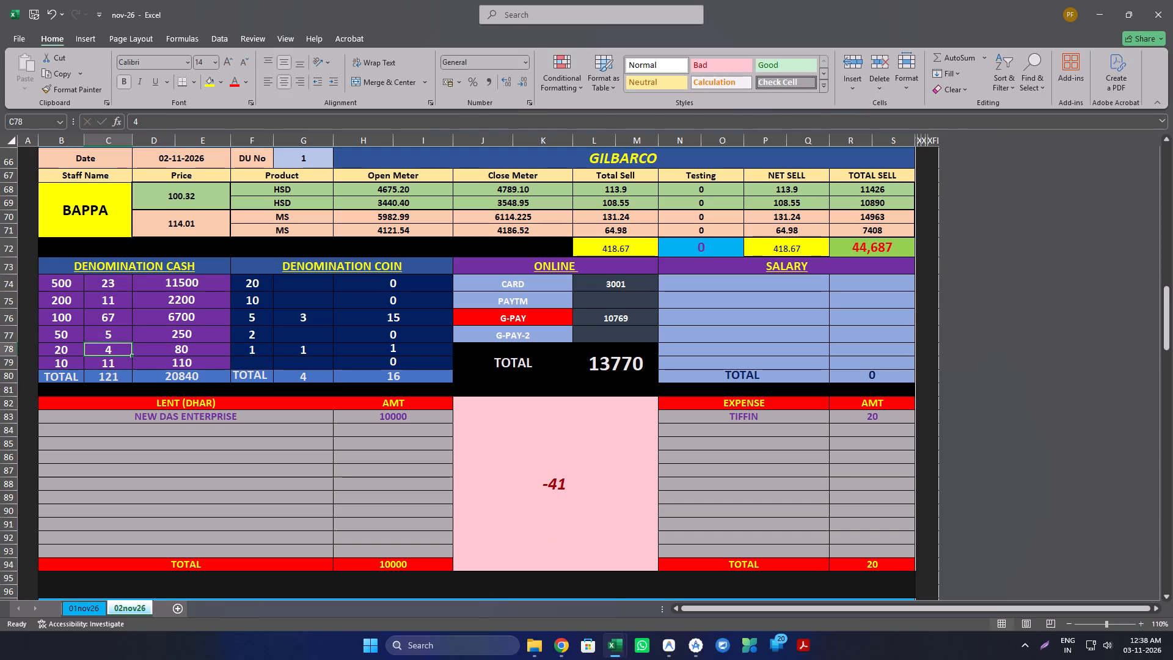
{"action": "key", "text": "6"}
{"action": "key", "text": "Return"}
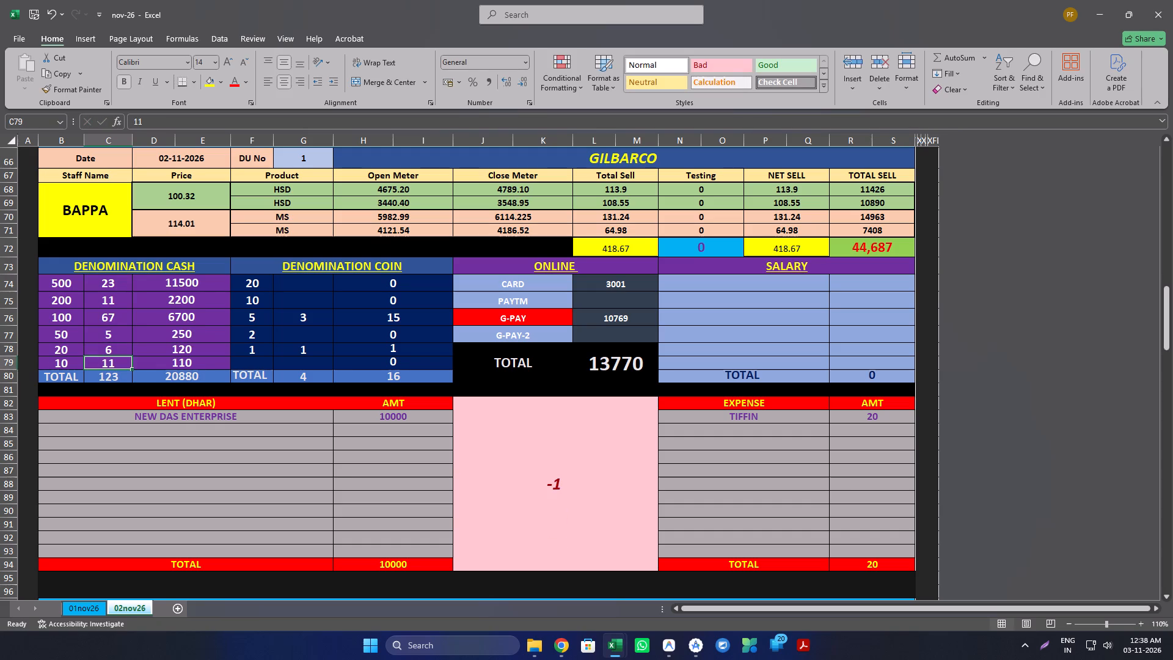
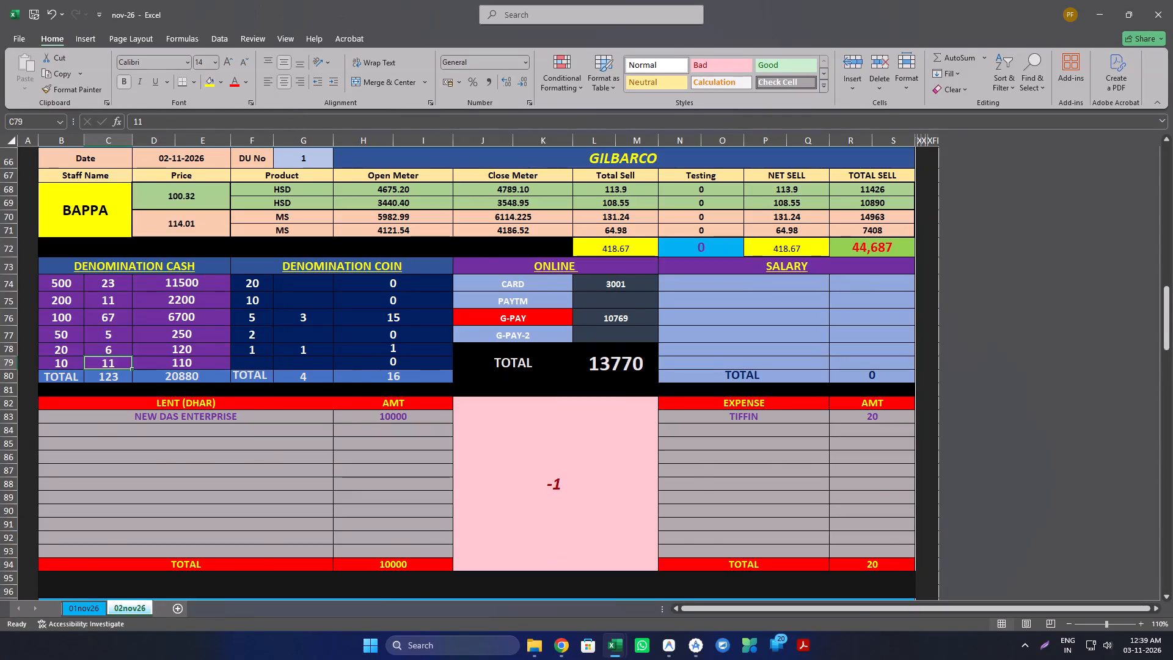
Review the expense entries in the four shift sheets above the daily summary.
{"action": "scroll", "coordinate": [601, 321], "scroll_direction": "down", "scroll_amount": 7}
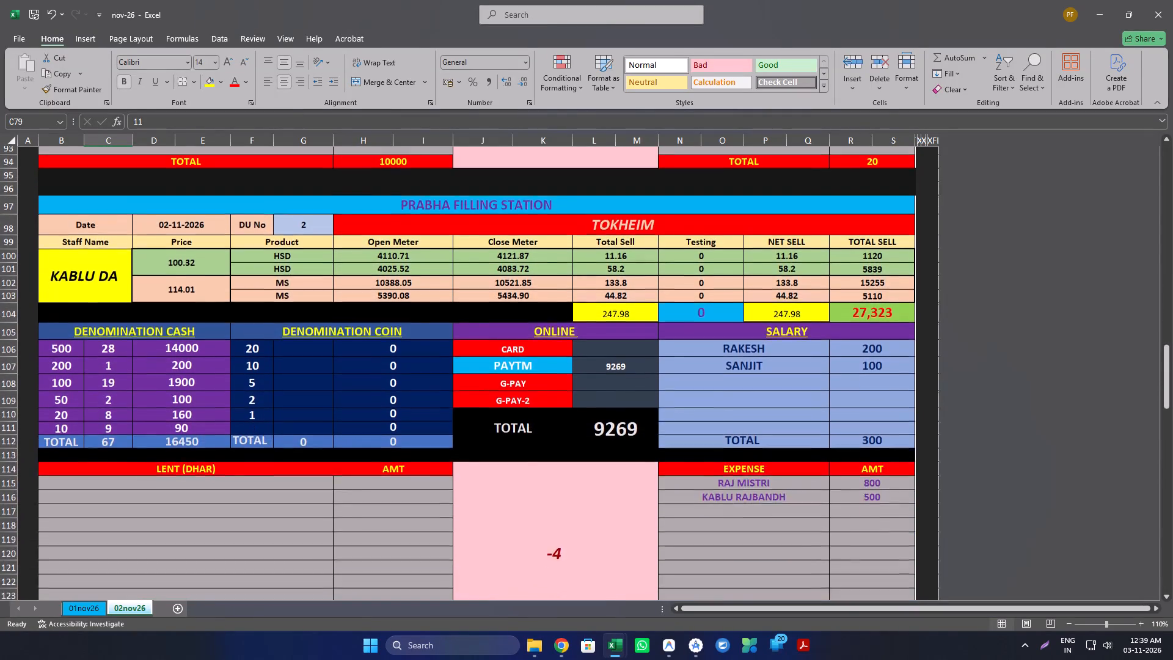
{"action": "scroll", "coordinate": [590, 299], "scroll_direction": "up", "scroll_amount": 8}
{"action": "scroll", "coordinate": [594, 293], "scroll_direction": "up", "scroll_amount": 17}
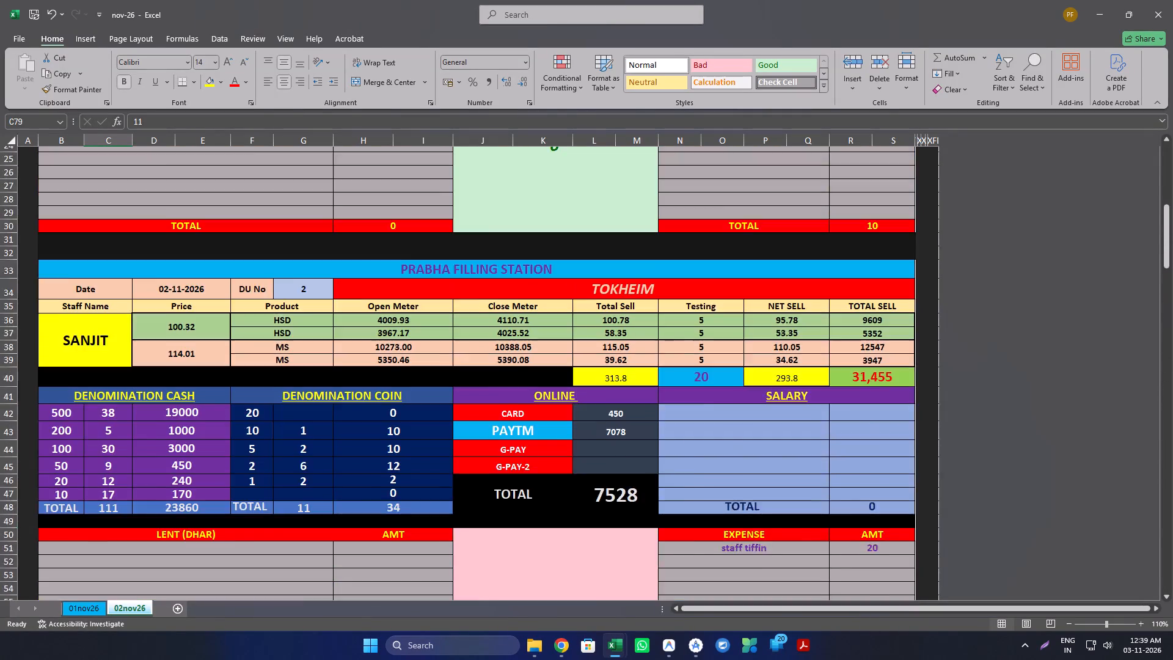
{"action": "scroll", "coordinate": [596, 288], "scroll_direction": "up", "scroll_amount": 15}
{"action": "scroll", "coordinate": [596, 288], "scroll_direction": "down", "scroll_amount": 11}
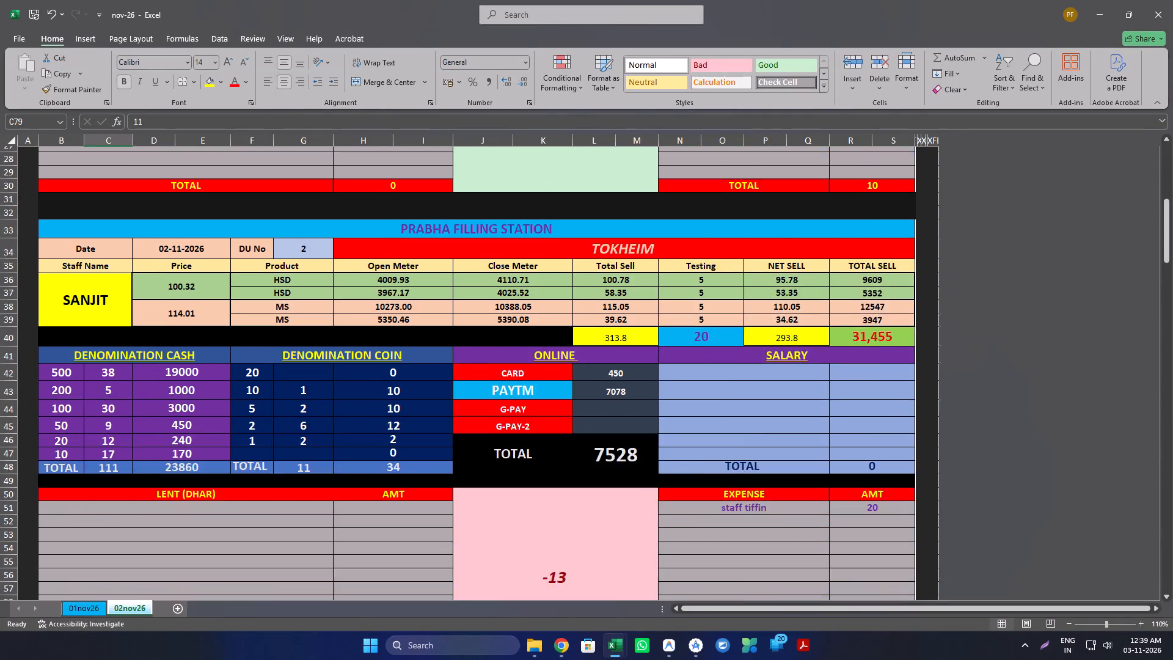
{"action": "scroll", "coordinate": [599, 285], "scroll_direction": "down", "scroll_amount": 11}
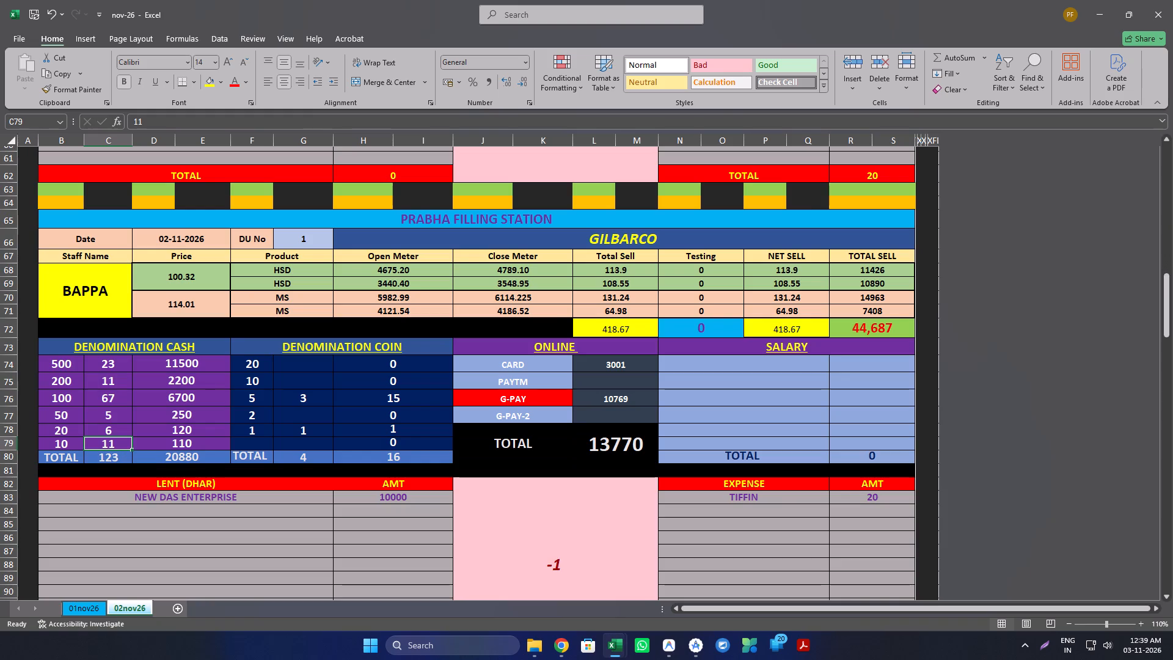
{"action": "scroll", "coordinate": [600, 284], "scroll_direction": "down", "scroll_amount": 20}
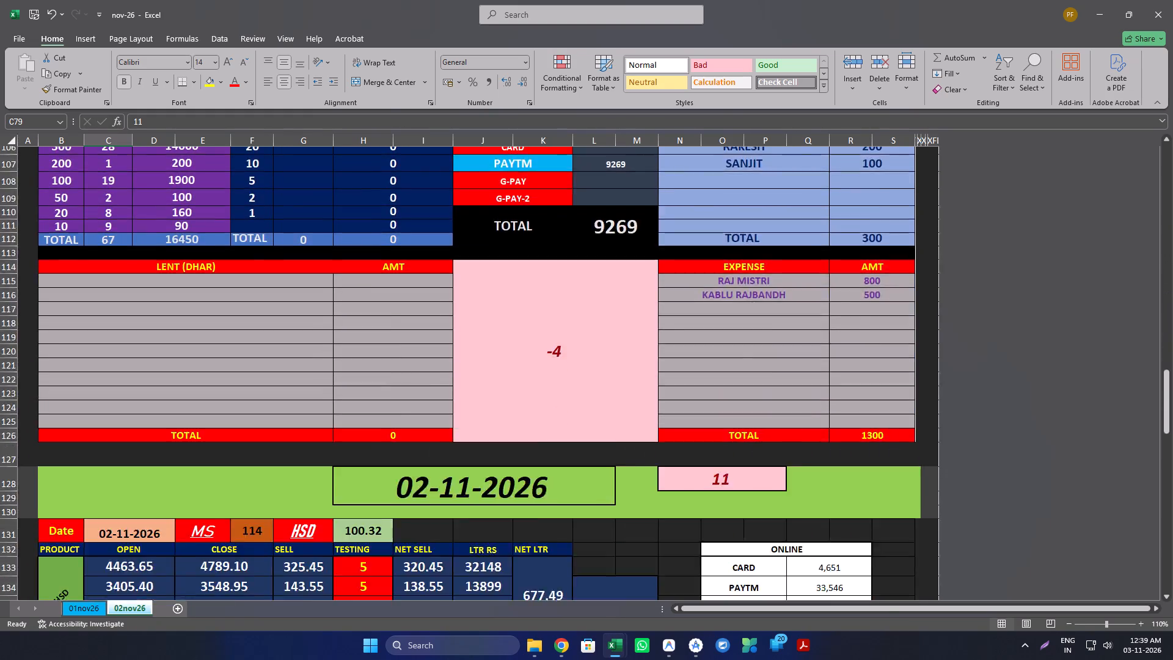
Add a staff tiffin expense of 50 in the first empty row of the daily summary's EXPENSE table.
{"action": "scroll", "coordinate": [602, 282], "scroll_direction": "down", "scroll_amount": 7}
{"action": "left_click", "coordinate": [212, 376]}
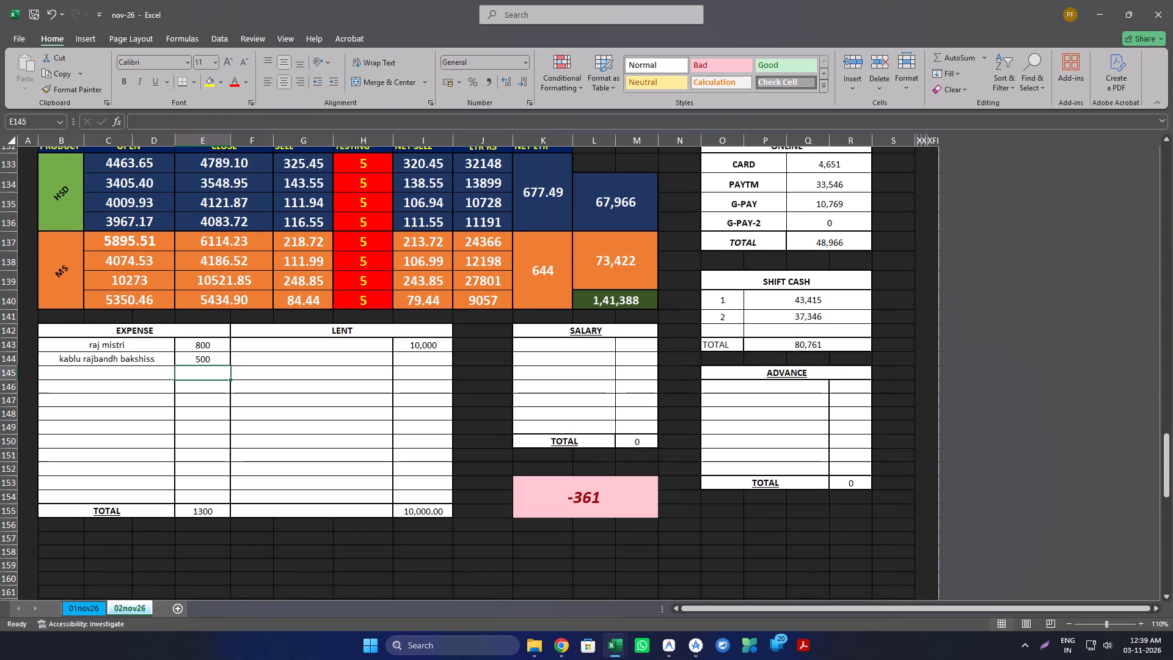
{"action": "type", "text": "50"}
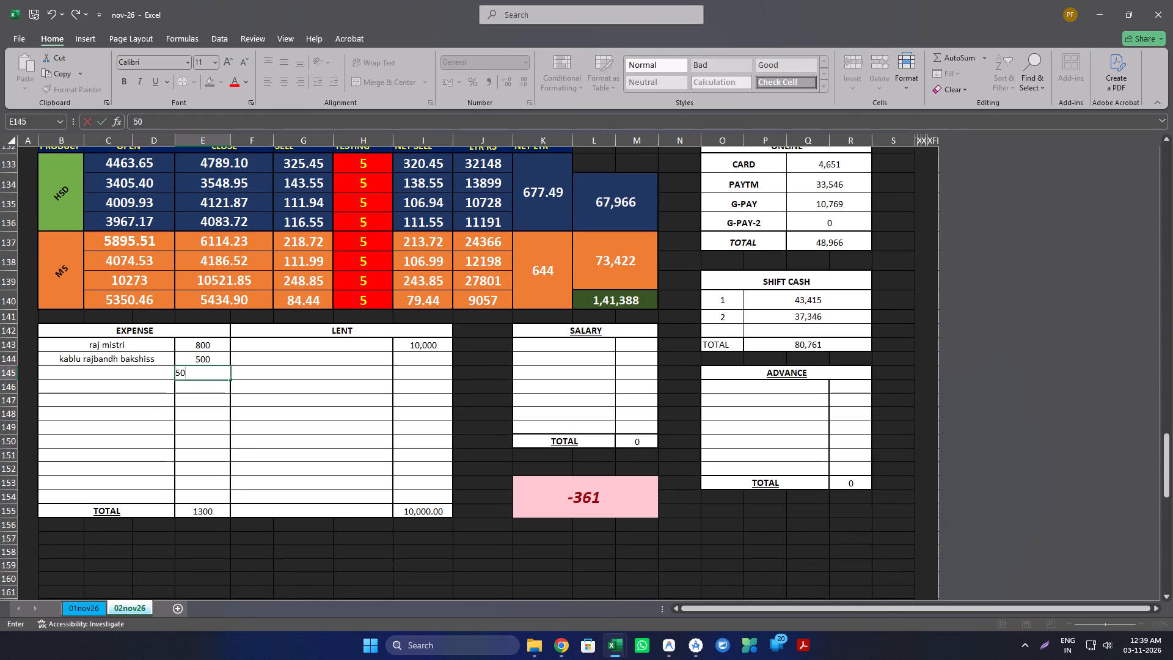
{"action": "key", "text": "Down"}
{"action": "key", "text": "Up"}
{"action": "key", "text": "Left"}
{"action": "type", "text": "staff tiffin"}
{"action": "key", "text": "Return"}
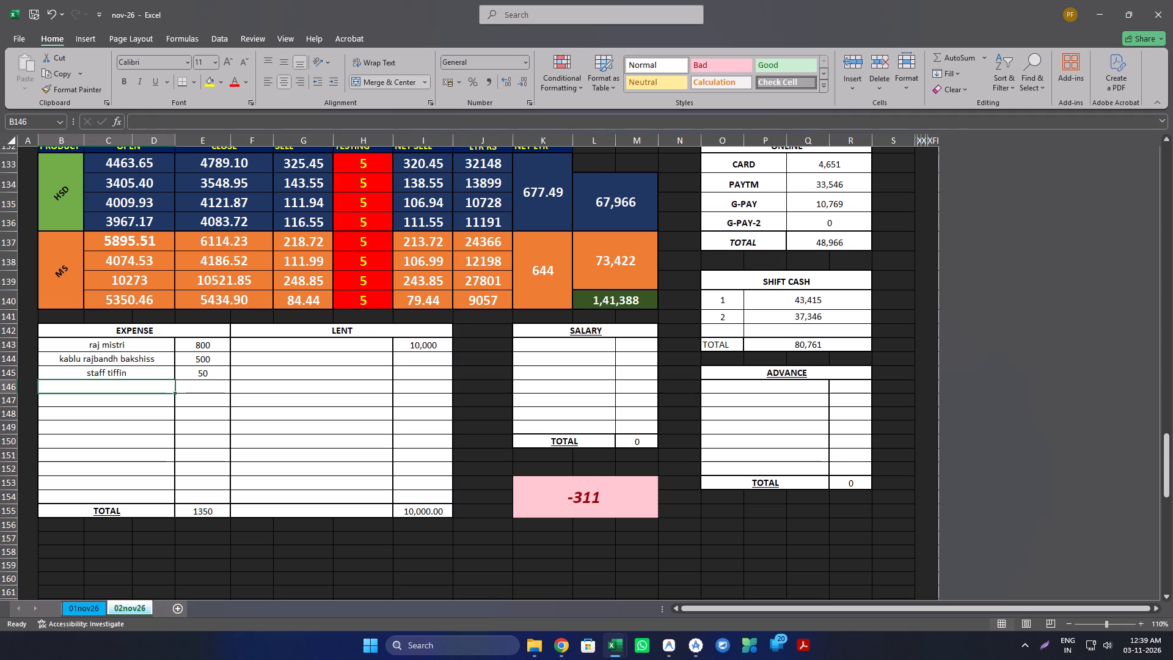
Compare the cash, online, lent, salary and expense entries of all four shift sheets with the daily summary.
{"action": "scroll", "coordinate": [624, 220], "scroll_direction": "up", "scroll_amount": 20}
{"action": "scroll", "coordinate": [624, 220], "scroll_direction": "up", "scroll_amount": 13}
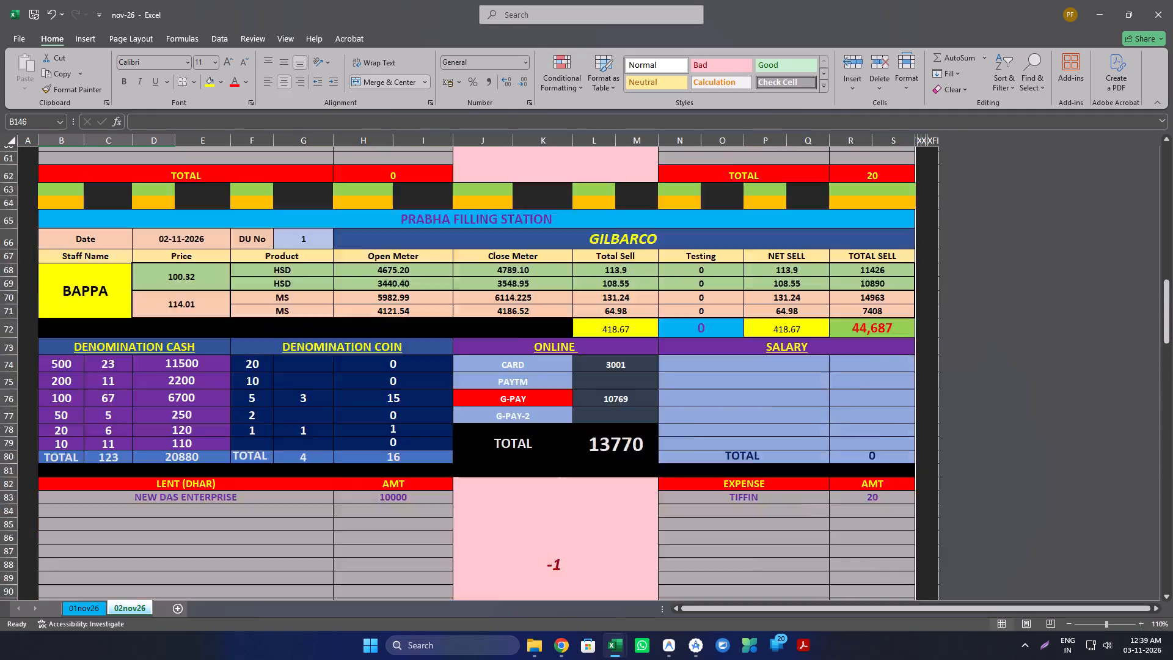
{"action": "scroll", "coordinate": [625, 224], "scroll_direction": "up", "scroll_amount": 20}
{"action": "scroll", "coordinate": [625, 224], "scroll_direction": "up", "scroll_amount": 10}
{"action": "scroll", "coordinate": [625, 224], "scroll_direction": "down", "scroll_amount": 6}
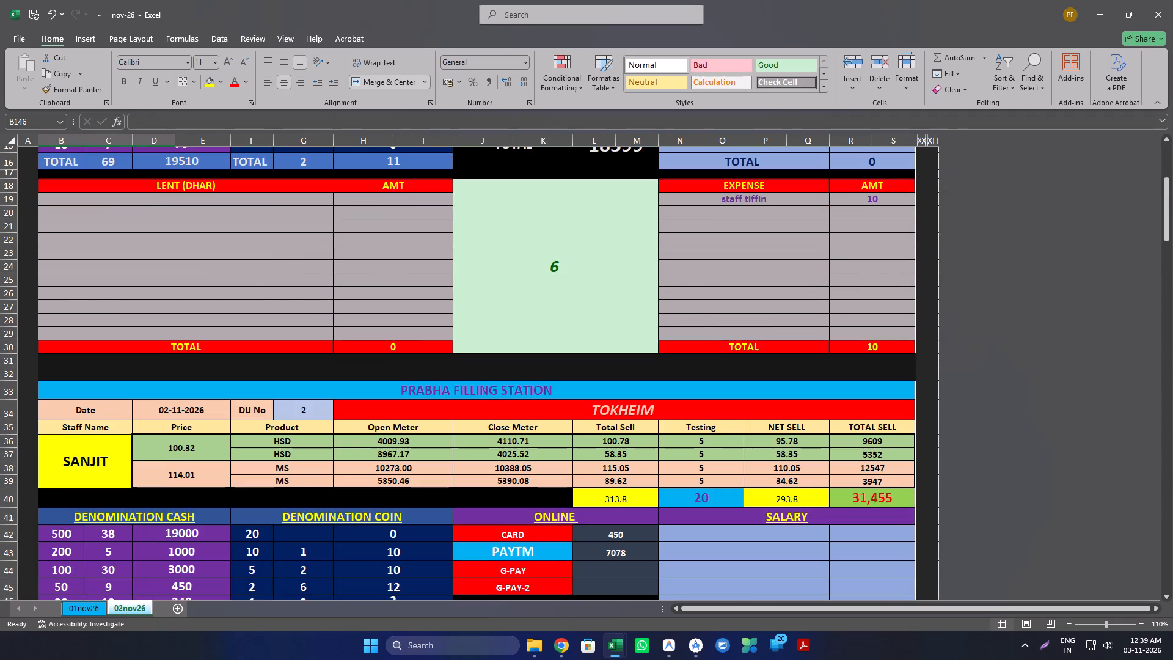
{"action": "scroll", "coordinate": [626, 224], "scroll_direction": "down", "scroll_amount": 13}
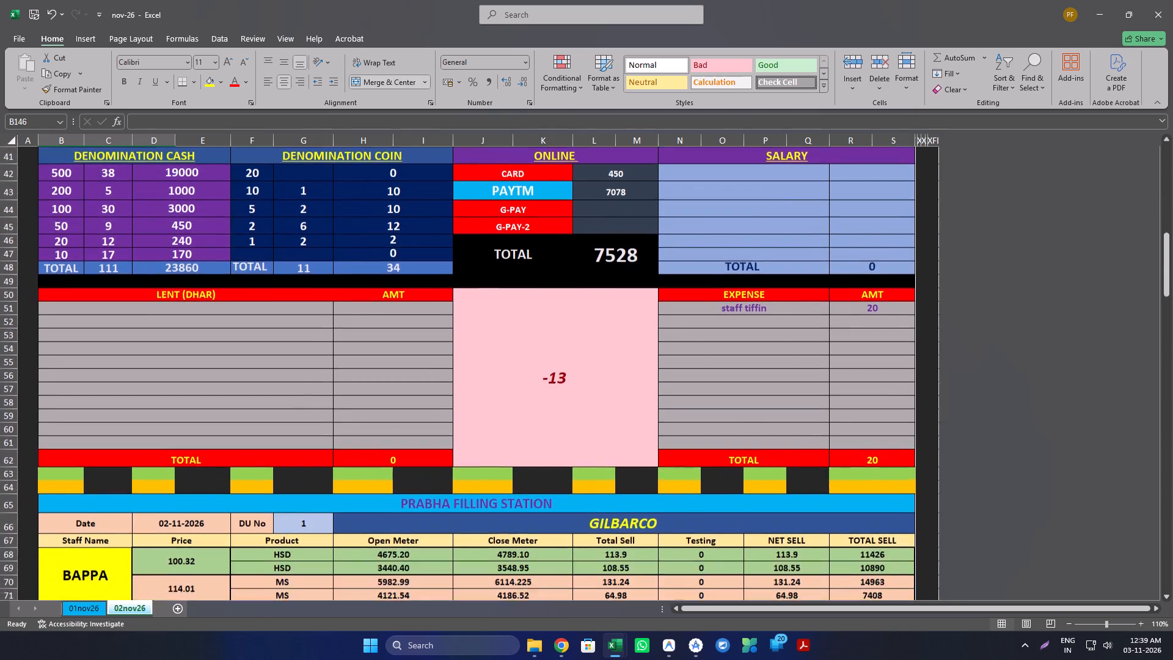
{"action": "scroll", "coordinate": [626, 224], "scroll_direction": "down", "scroll_amount": 7}
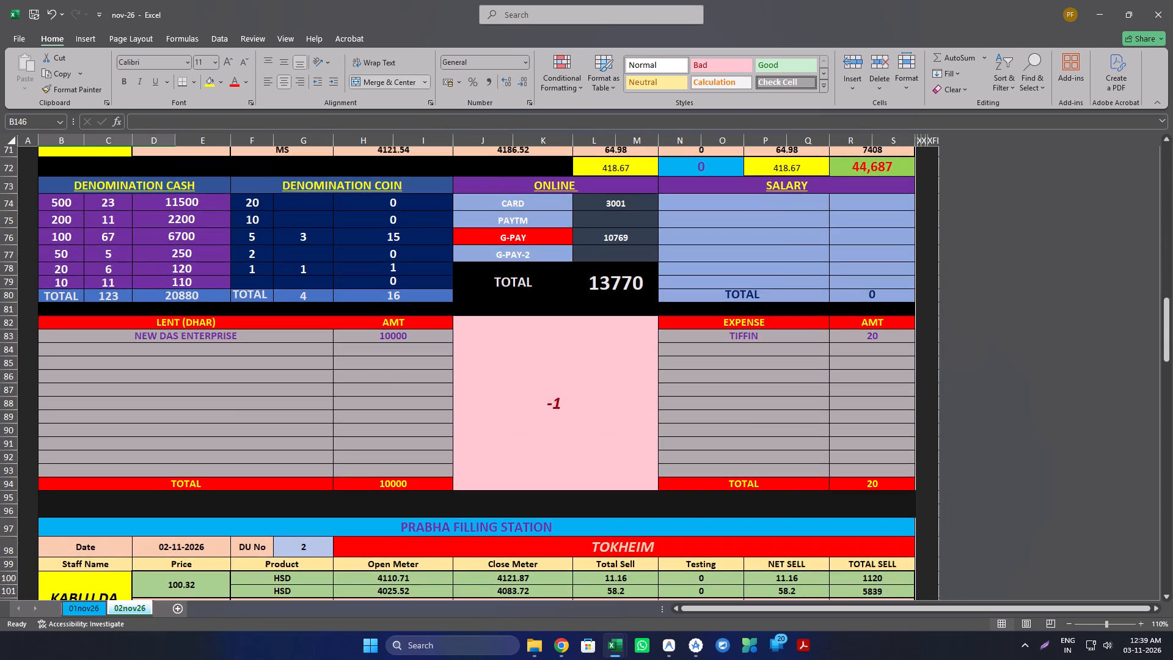
{"action": "scroll", "coordinate": [626, 224], "scroll_direction": "up", "scroll_amount": 20}
{"action": "scroll", "coordinate": [626, 224], "scroll_direction": "up", "scroll_amount": 15}
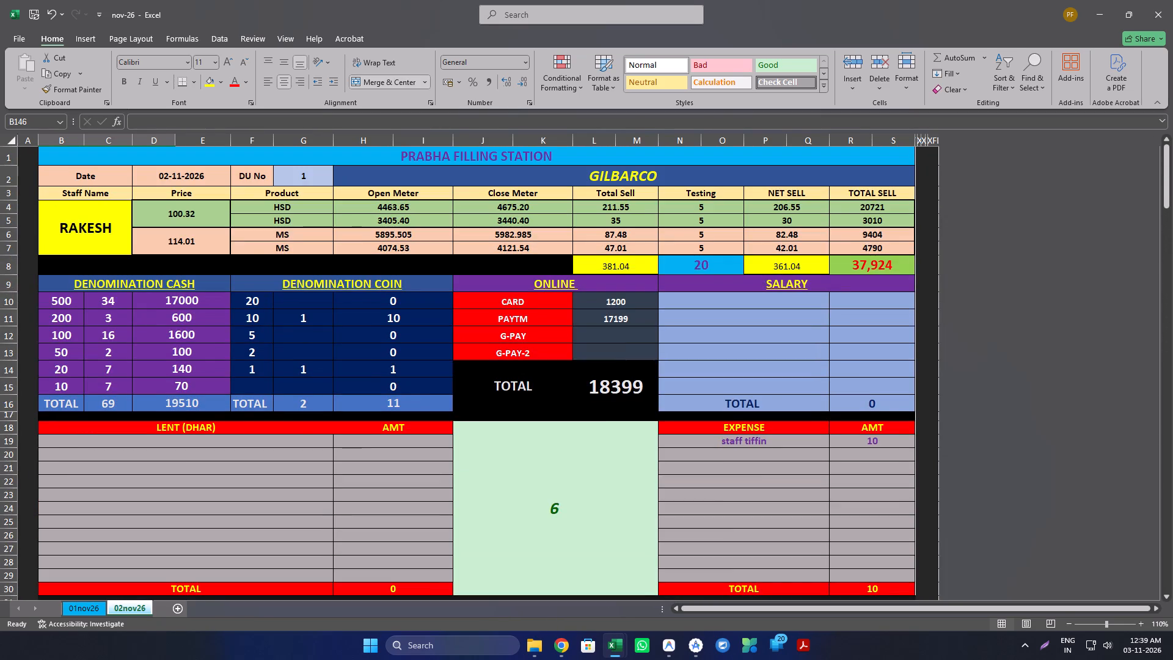
{"action": "scroll", "coordinate": [626, 224], "scroll_direction": "down", "scroll_amount": 12}
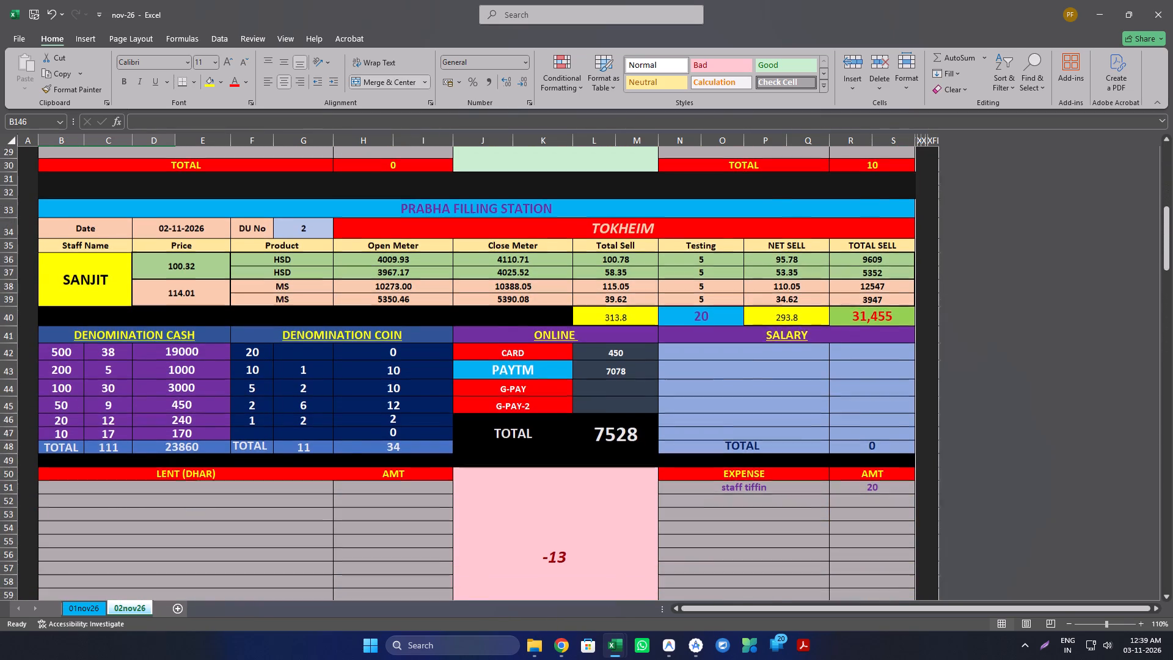
{"action": "scroll", "coordinate": [628, 224], "scroll_direction": "down", "scroll_amount": 8}
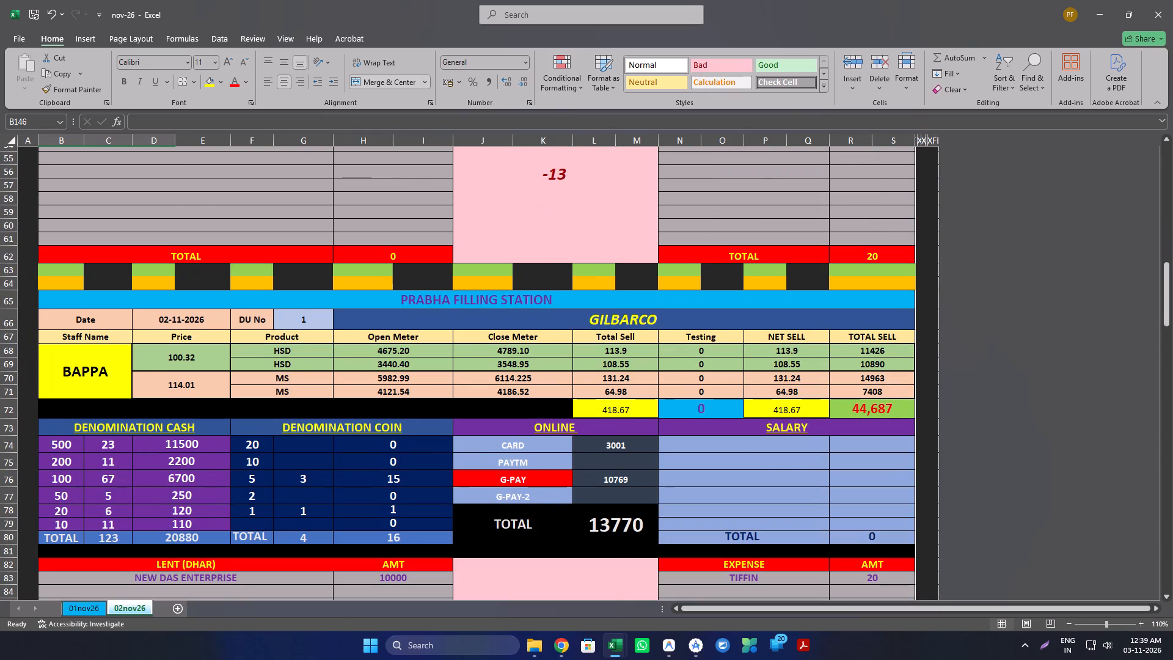
{"action": "scroll", "coordinate": [628, 224], "scroll_direction": "down", "scroll_amount": 12}
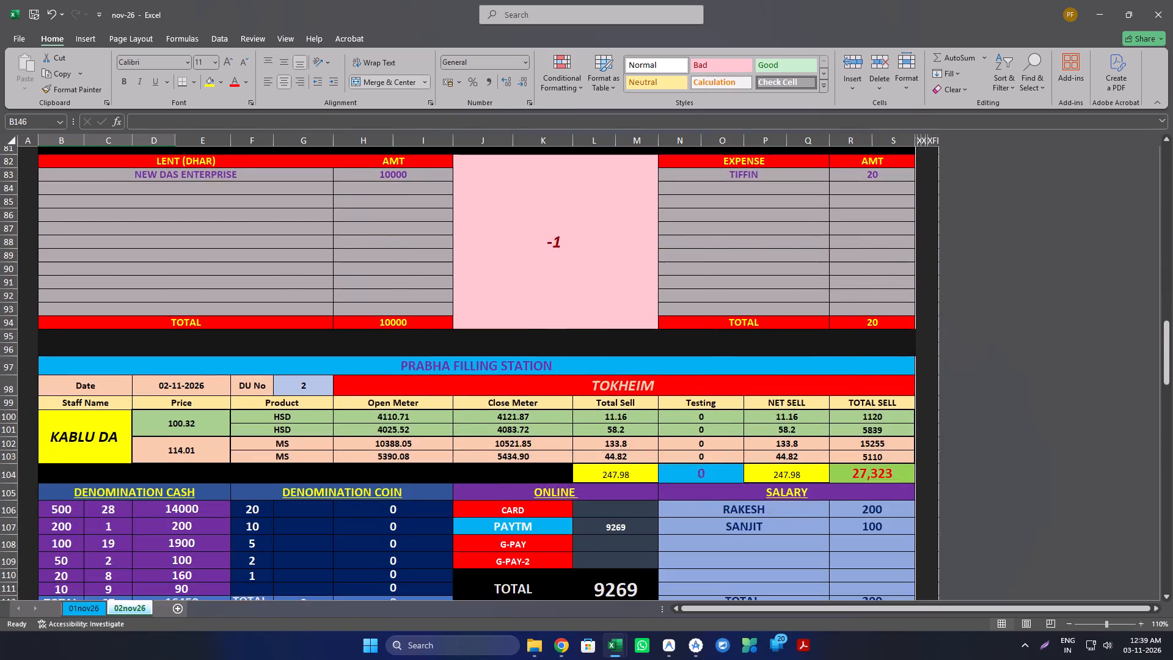
{"action": "scroll", "coordinate": [630, 226], "scroll_direction": "down", "scroll_amount": 5}
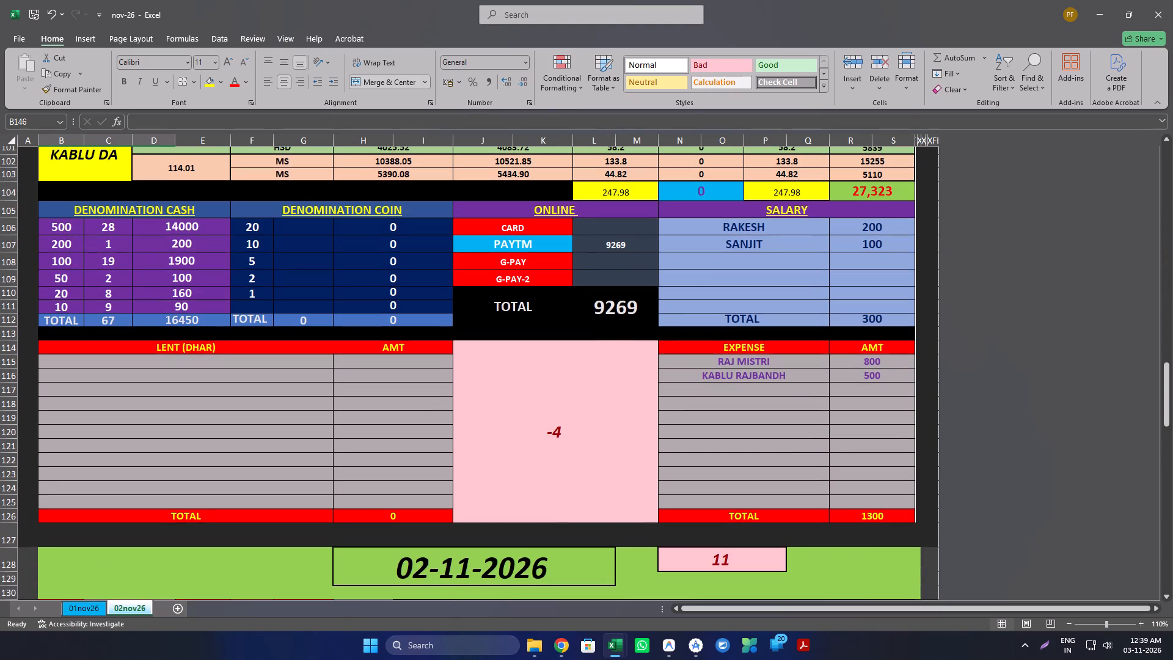
{"action": "scroll", "coordinate": [631, 227], "scroll_direction": "down", "scroll_amount": 1}
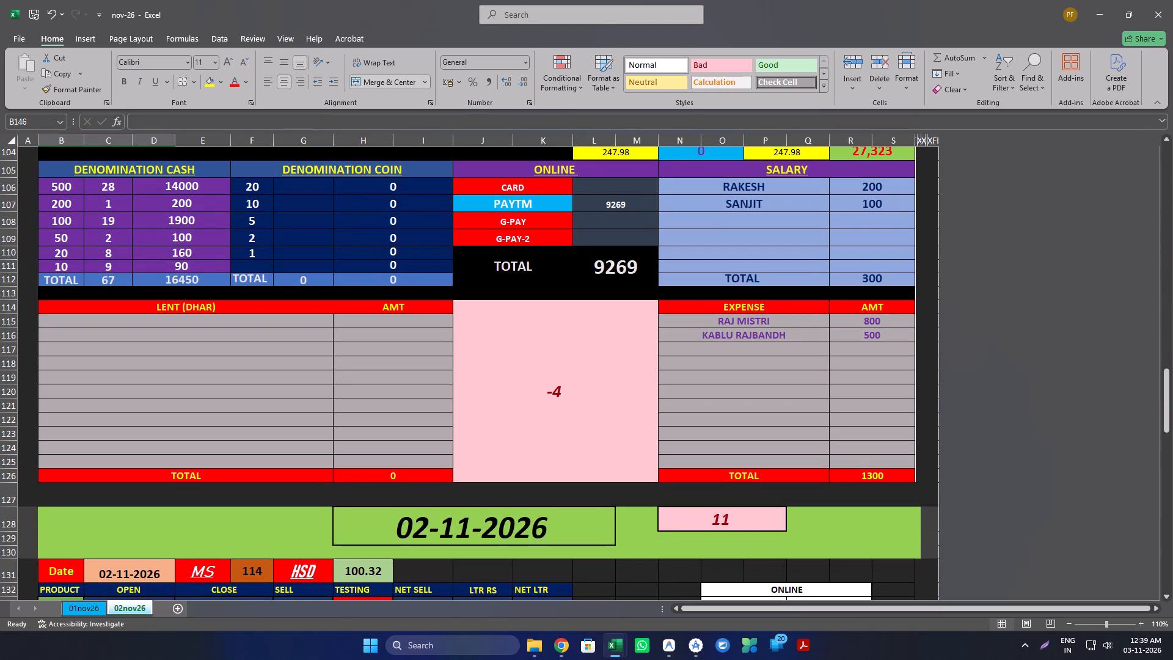
{"action": "scroll", "coordinate": [631, 229], "scroll_direction": "down", "scroll_amount": 9}
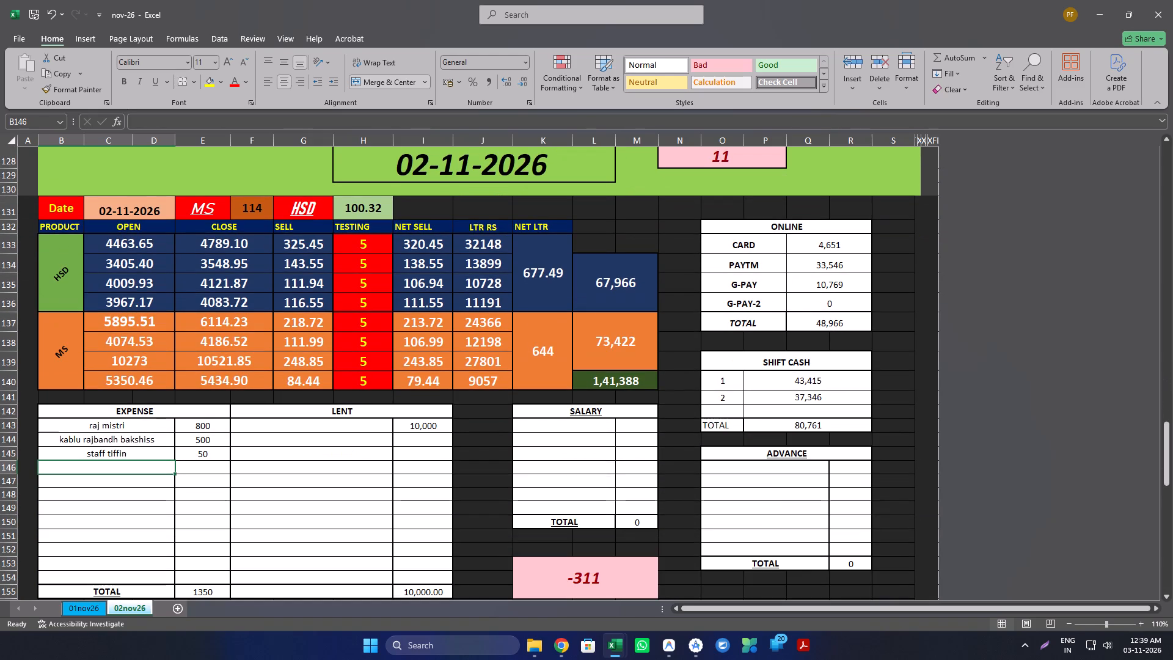
Recheck the four shift sheets for amounts missing from the daily summary, including the SALARY payments.
{"action": "scroll", "coordinate": [628, 230], "scroll_direction": "up", "scroll_amount": 2}
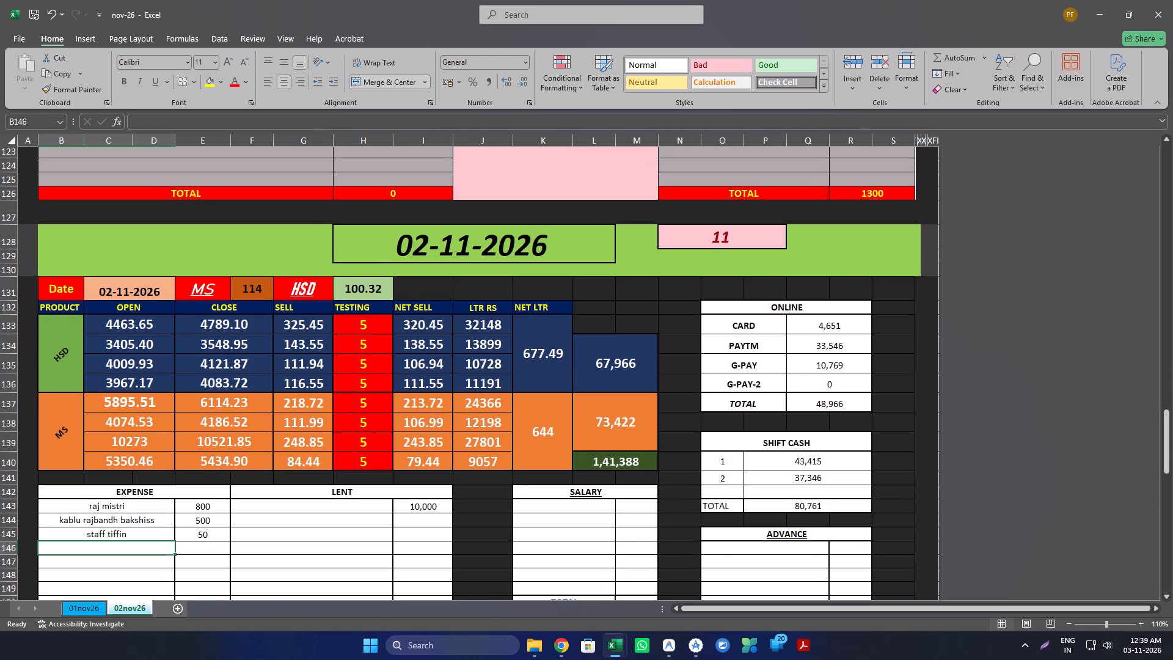
{"action": "scroll", "coordinate": [549, 289], "scroll_direction": "up", "scroll_amount": 16}
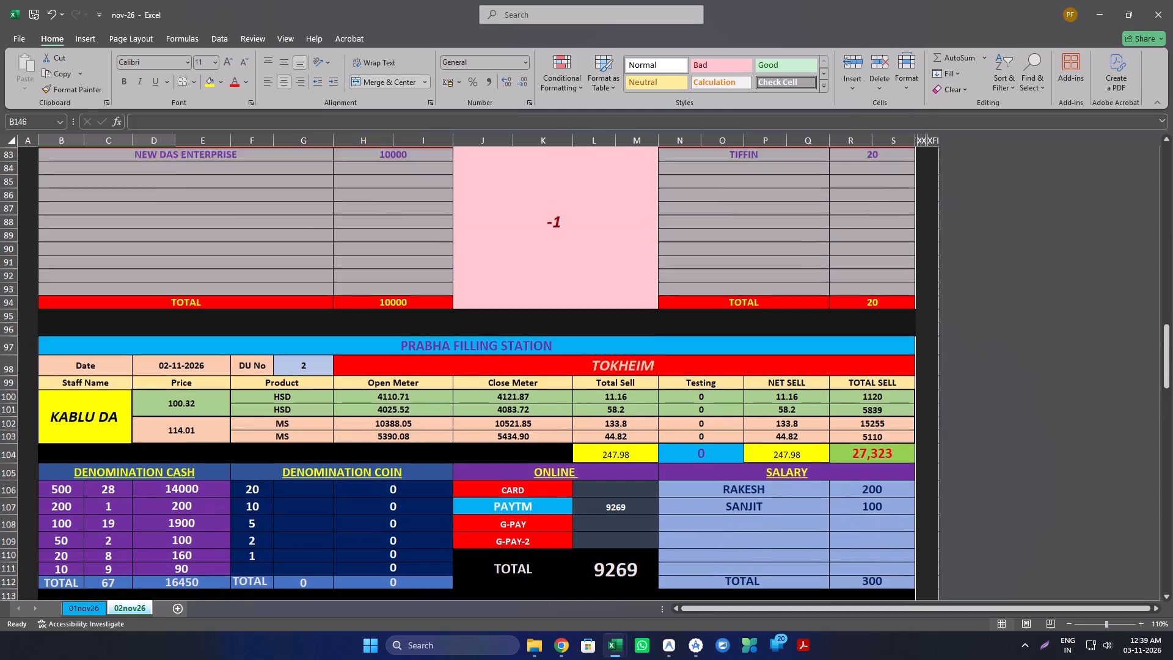
{"action": "scroll", "coordinate": [549, 289], "scroll_direction": "up", "scroll_amount": 11}
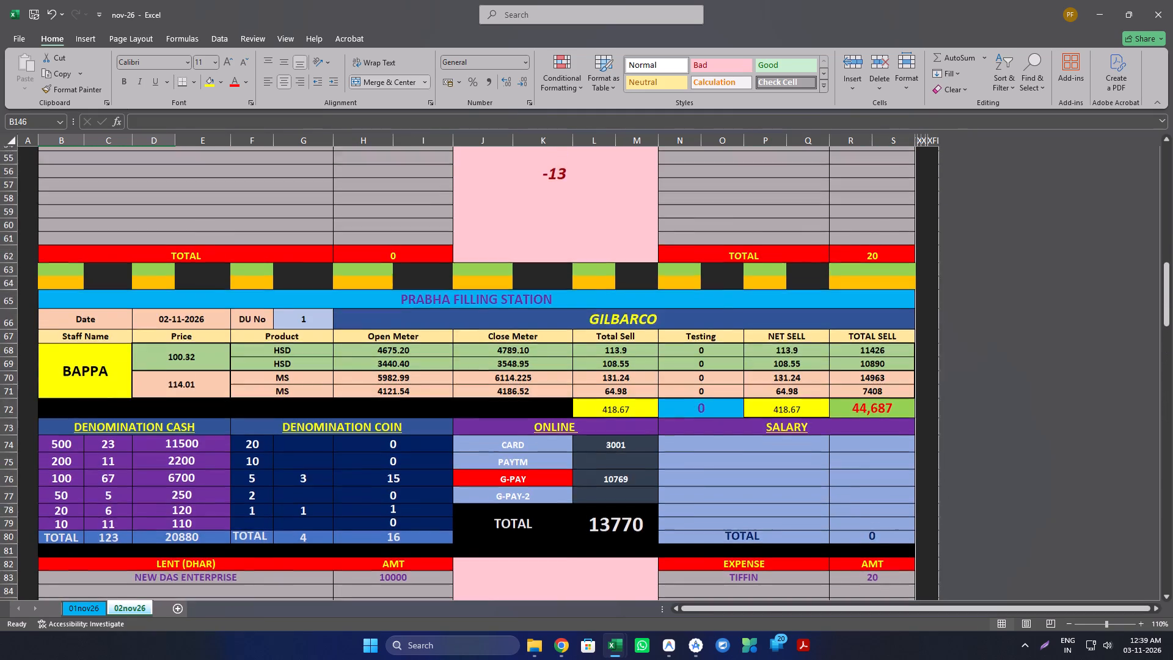
{"action": "scroll", "coordinate": [549, 289], "scroll_direction": "up", "scroll_amount": 20}
{"action": "scroll", "coordinate": [549, 289], "scroll_direction": "up", "scroll_amount": 12}
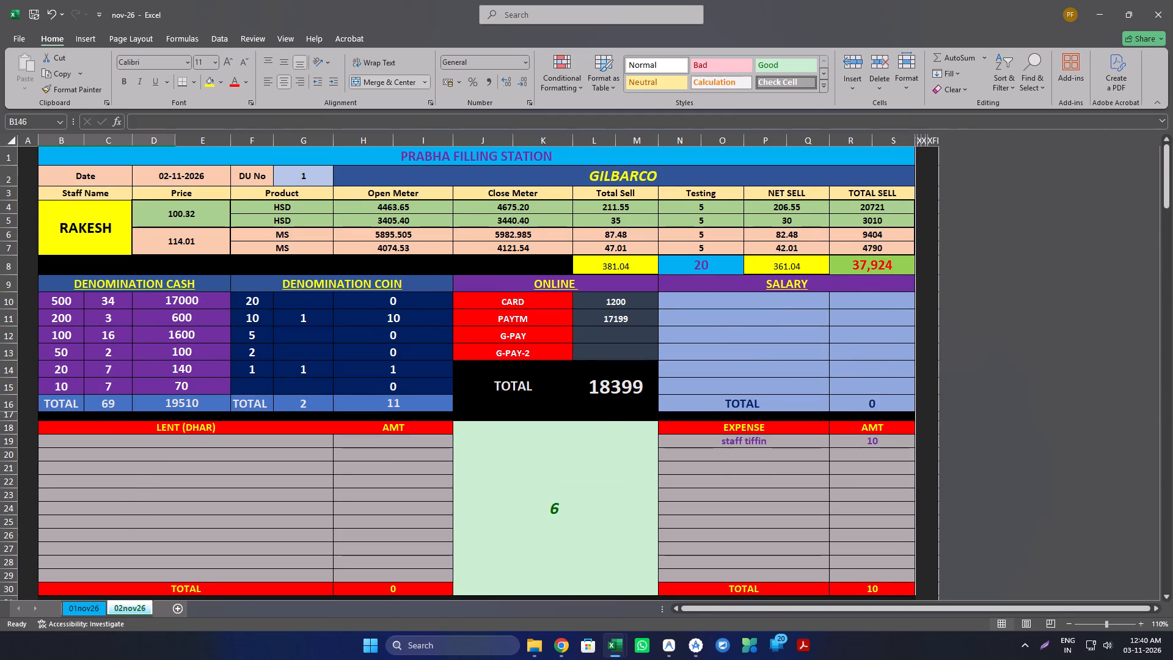
{"action": "scroll", "coordinate": [545, 293], "scroll_direction": "down", "scroll_amount": 2}
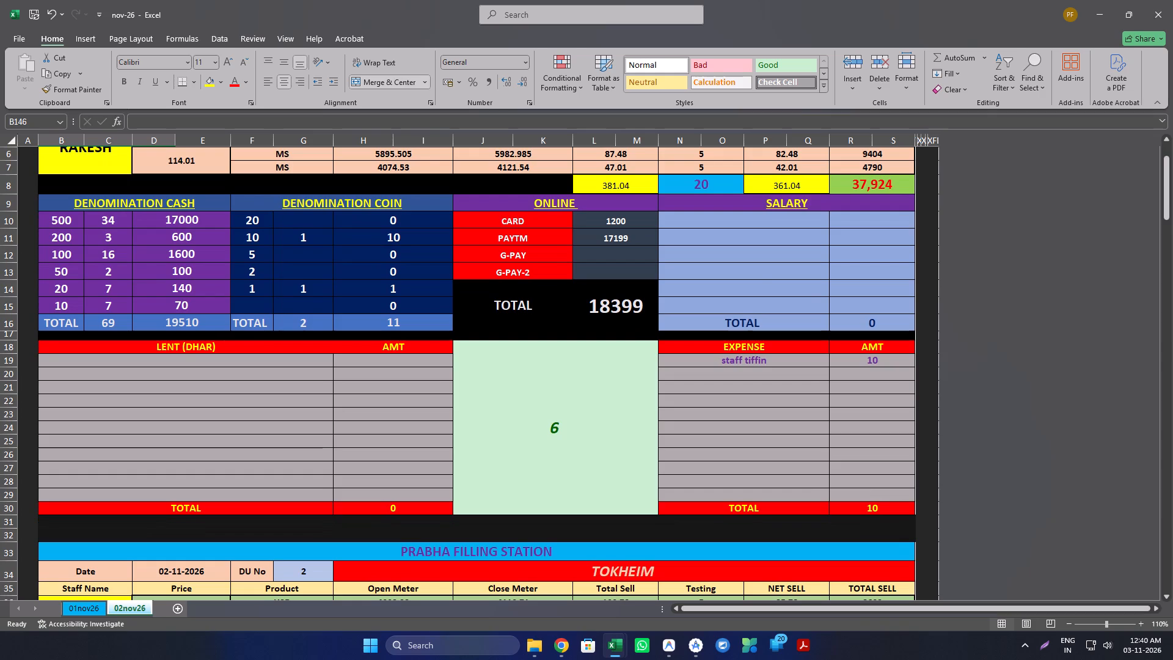
{"action": "scroll", "coordinate": [545, 293], "scroll_direction": "down", "scroll_amount": 11}
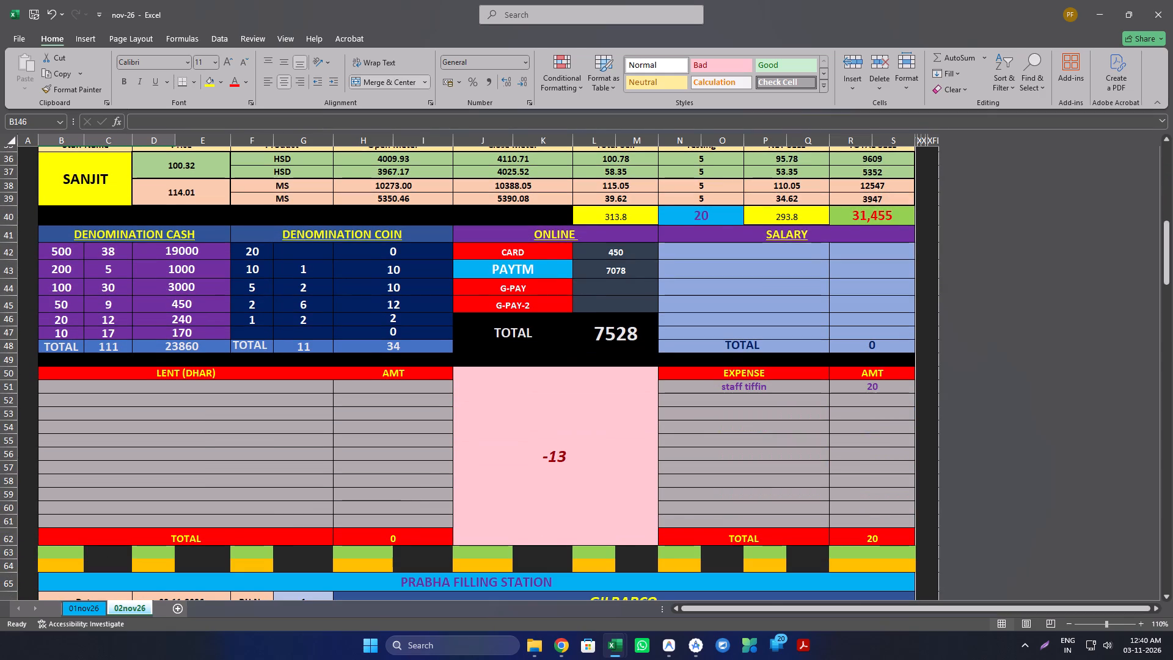
{"action": "scroll", "coordinate": [545, 293], "scroll_direction": "down", "scroll_amount": 12}
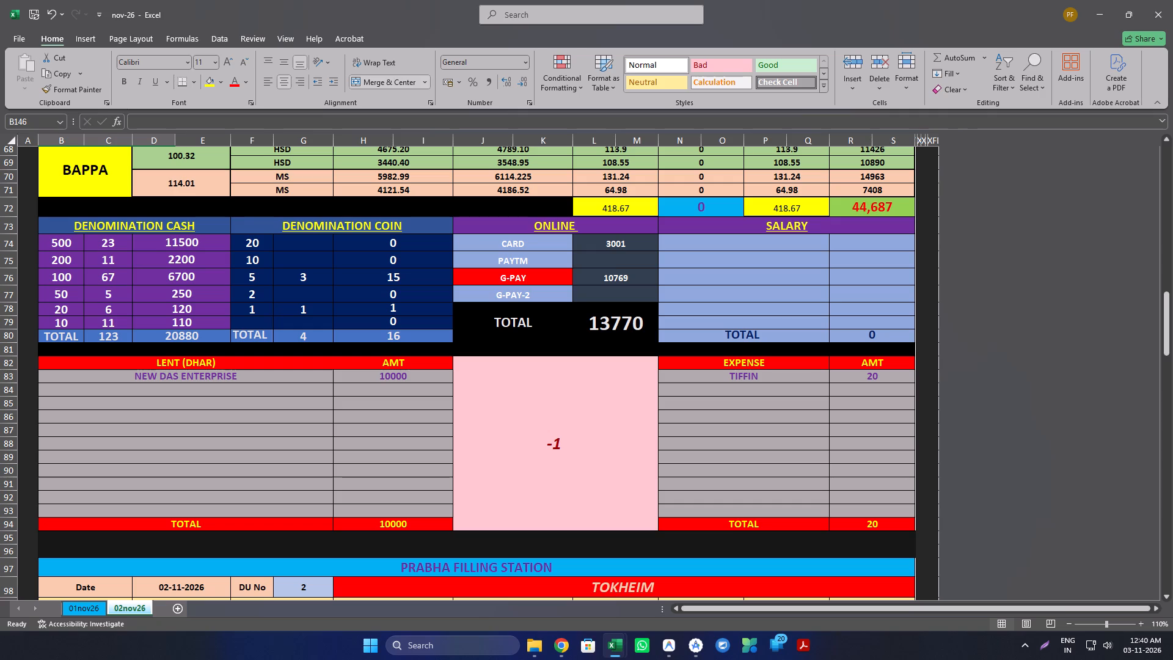
{"action": "scroll", "coordinate": [533, 308], "scroll_direction": "down", "scroll_amount": 10}
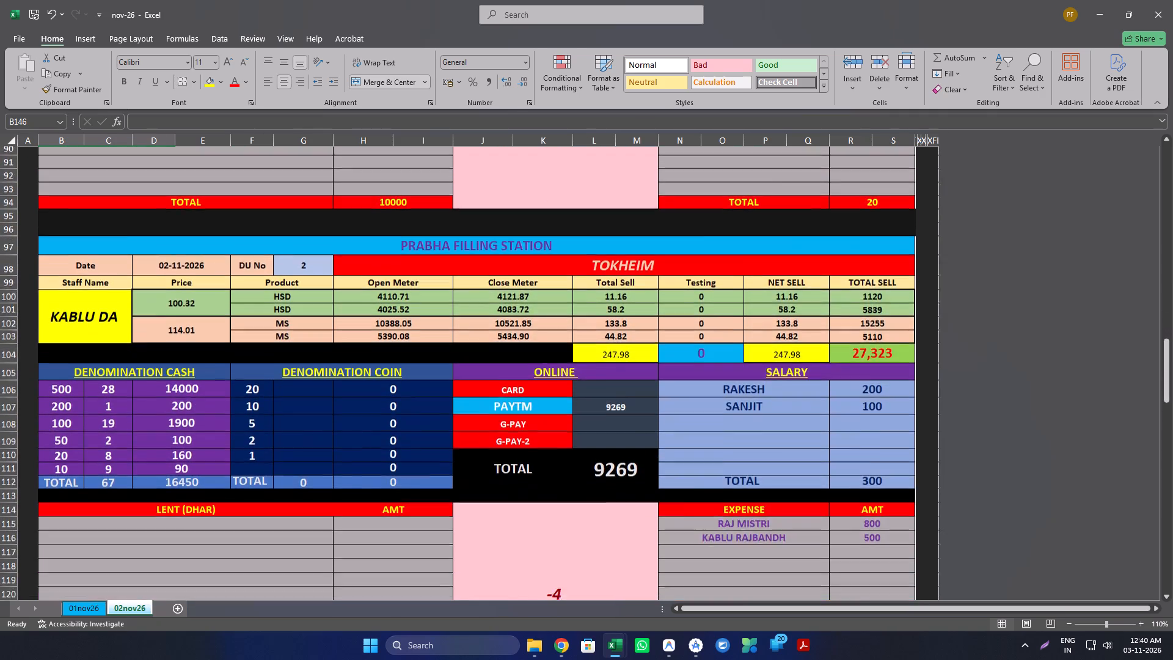
{"action": "scroll", "coordinate": [532, 315], "scroll_direction": "down", "scroll_amount": 1}
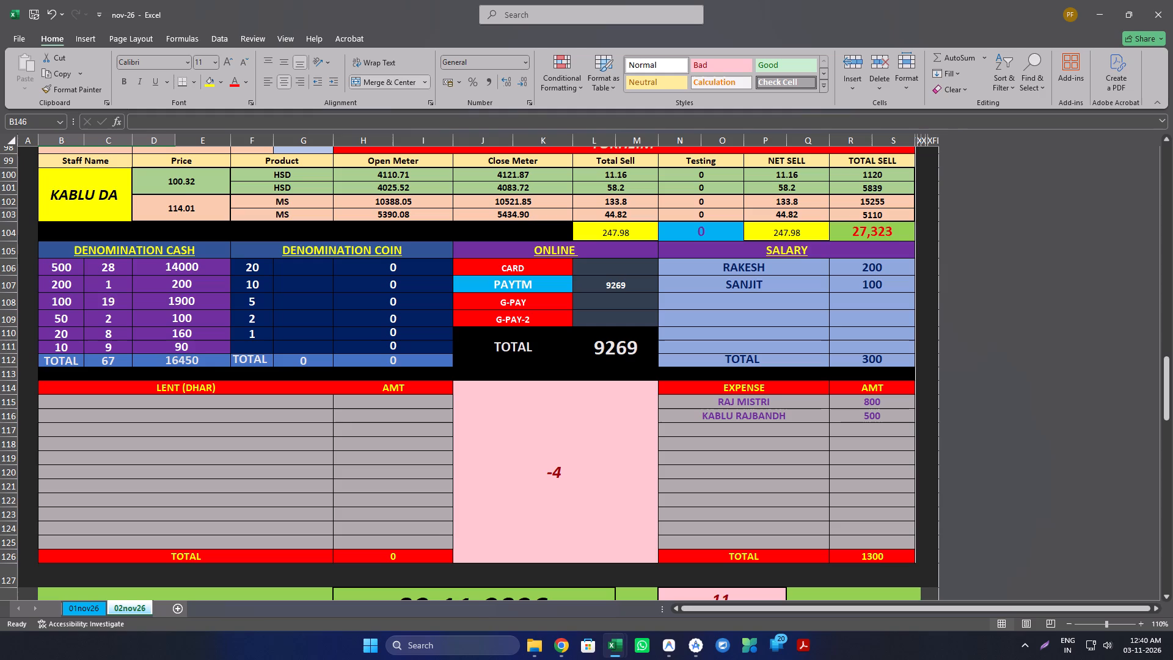
{"action": "scroll", "coordinate": [797, 325], "scroll_direction": "down", "scroll_amount": 8}
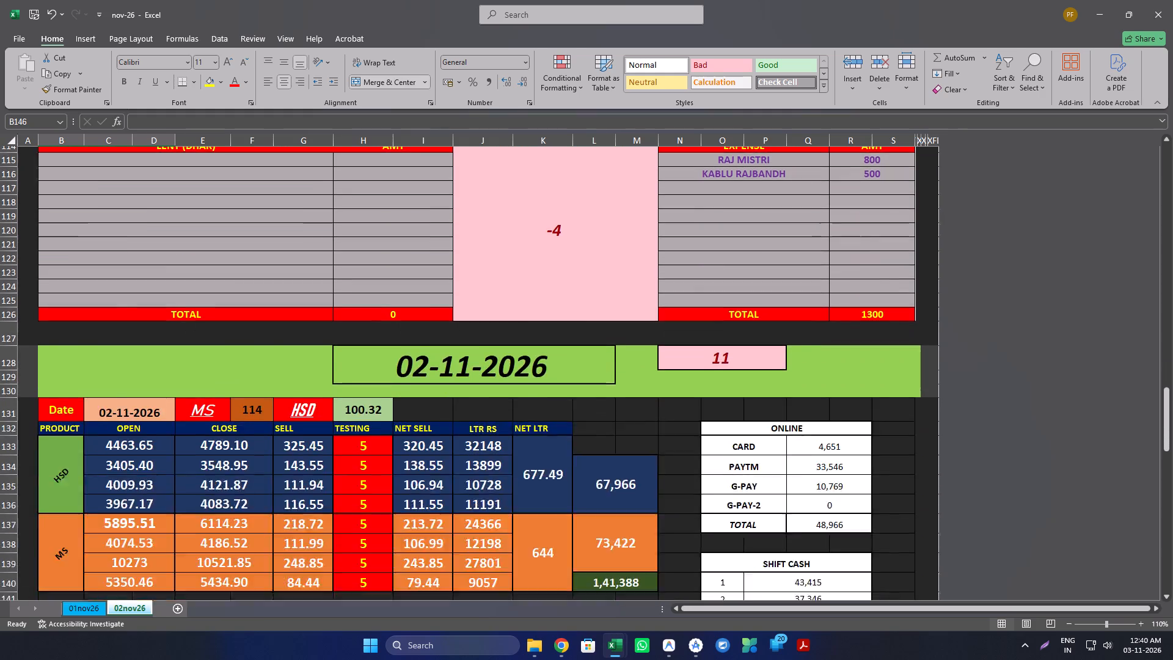
{"action": "scroll", "coordinate": [798, 323], "scroll_direction": "down", "scroll_amount": 9}
{"action": "scroll", "coordinate": [798, 322], "scroll_direction": "up", "scroll_amount": 1}
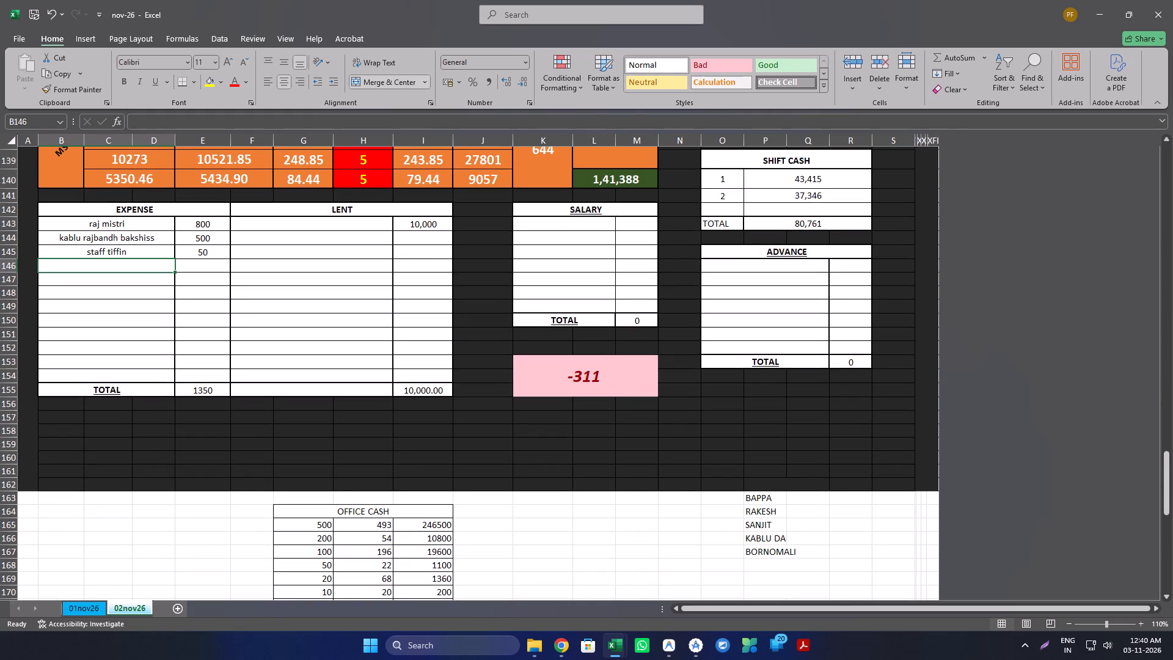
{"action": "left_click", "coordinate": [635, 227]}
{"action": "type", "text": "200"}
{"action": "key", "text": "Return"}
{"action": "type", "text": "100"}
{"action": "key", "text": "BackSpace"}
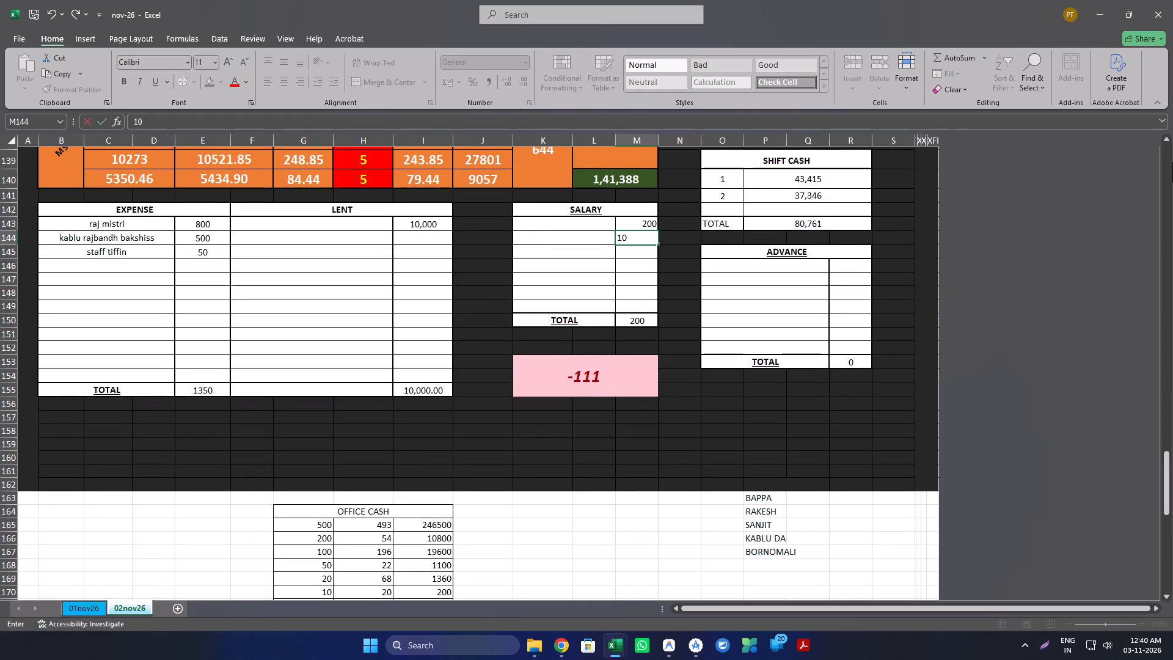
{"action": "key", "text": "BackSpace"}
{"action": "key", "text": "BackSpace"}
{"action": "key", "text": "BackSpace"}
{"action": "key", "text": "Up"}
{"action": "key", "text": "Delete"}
Enter 200 and 100 as the first two amounts in the daily summary's ADVANCE table.
{"action": "key", "text": "Right"}
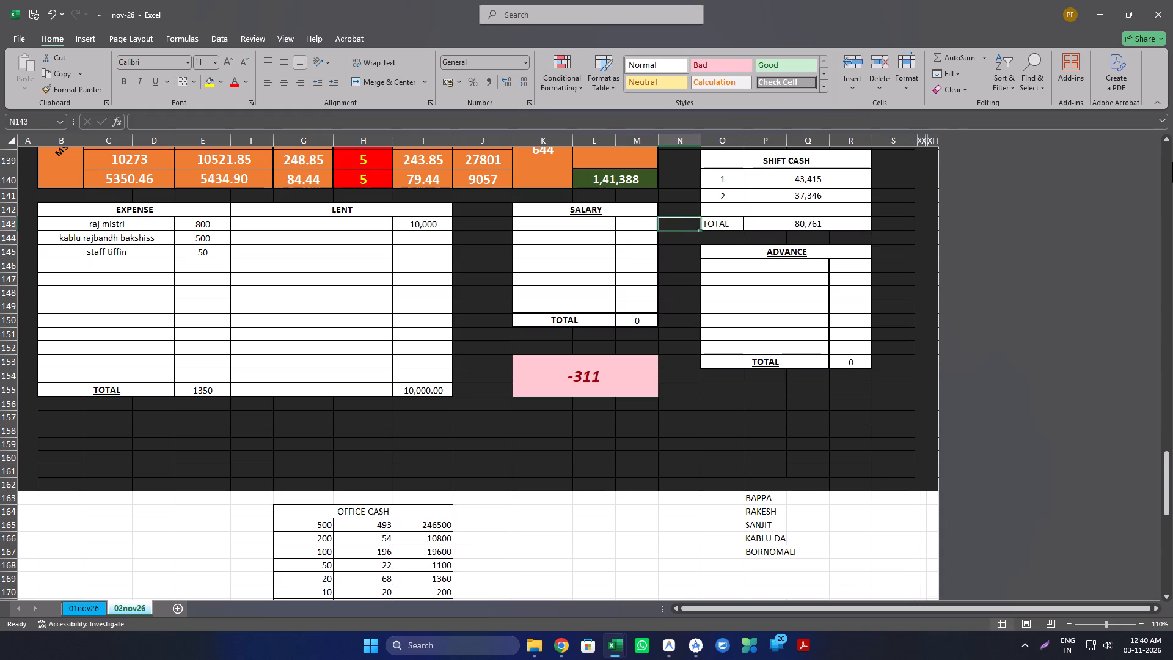
{"action": "key", "text": "Right"}
{"action": "key", "text": "Down"}
{"action": "key", "text": "Down"}
{"action": "key", "text": "Right"}
{"action": "key", "text": "Down"}
{"action": "key", "text": "Left"}
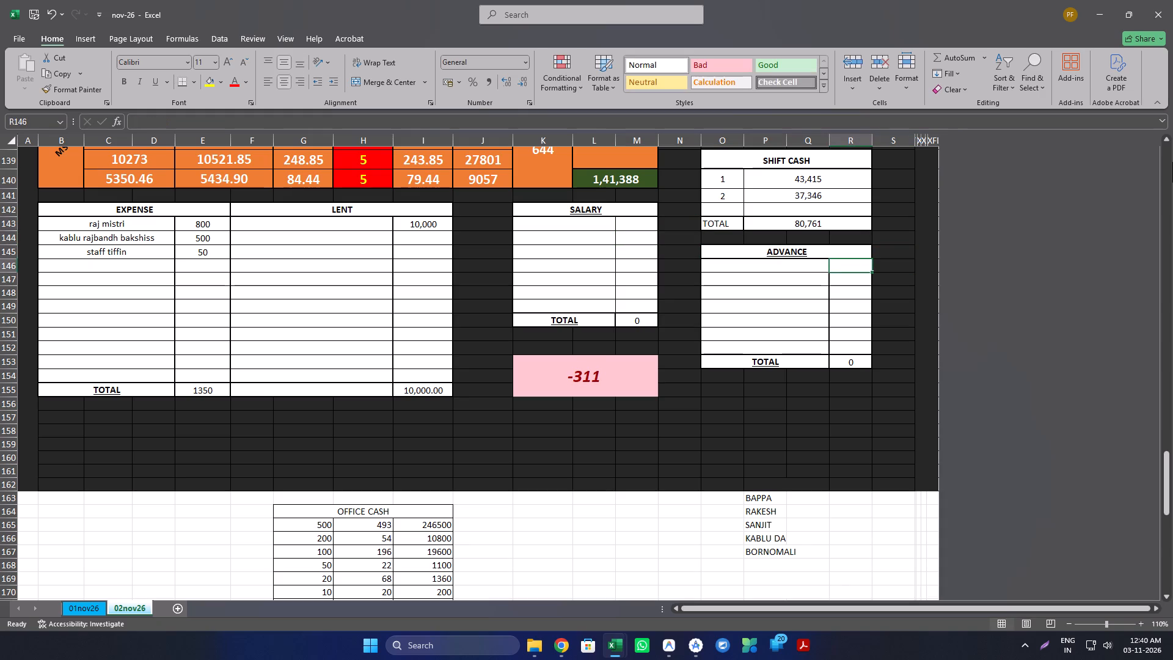
{"action": "type", "text": "200"}
{"action": "key", "text": "Return"}
{"action": "type", "text": "100"}
{"action": "key", "text": "Return"}
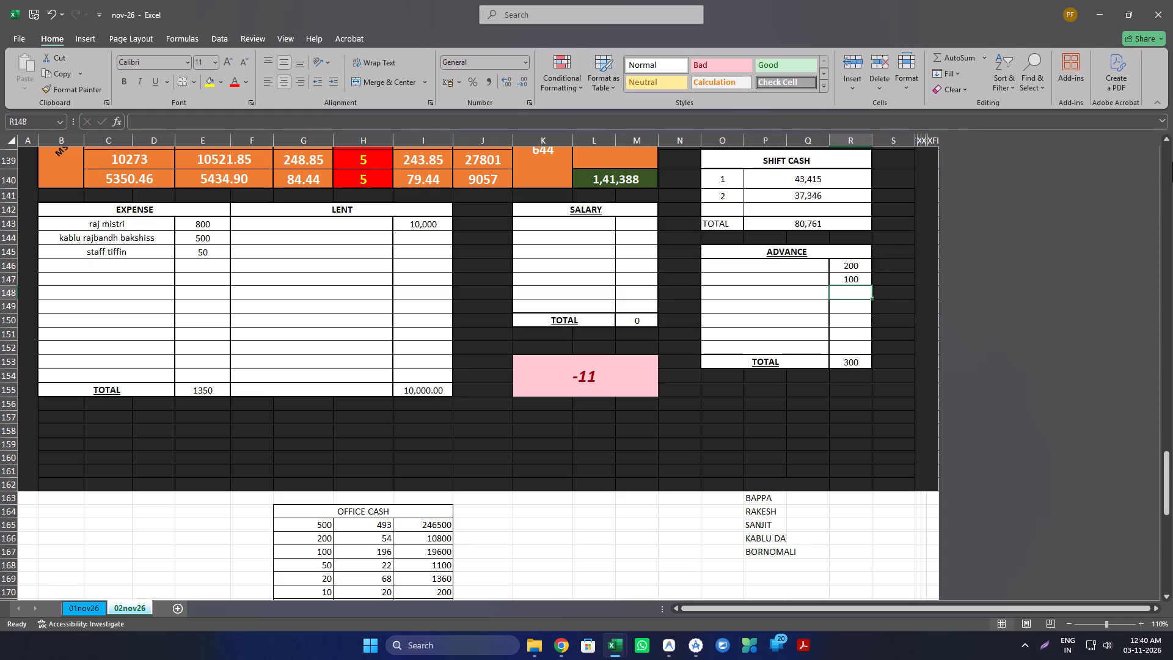
Review the shift sheets' SALARY and EXPENSE sections to identify which staff received the 200 and 100 payments.
{"action": "scroll", "coordinate": [1074, 122], "scroll_direction": "up", "scroll_amount": 20}
{"action": "scroll", "coordinate": [964, 219], "scroll_direction": "up", "scroll_amount": 2}
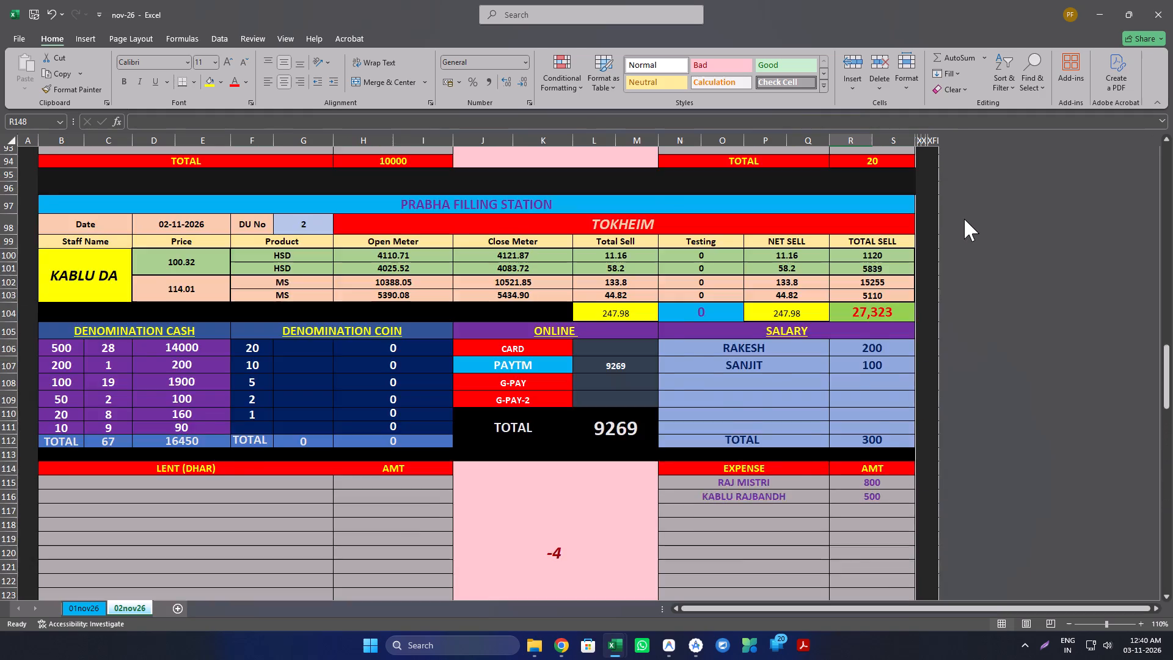
{"action": "scroll", "coordinate": [964, 219], "scroll_direction": "up", "scroll_amount": 16}
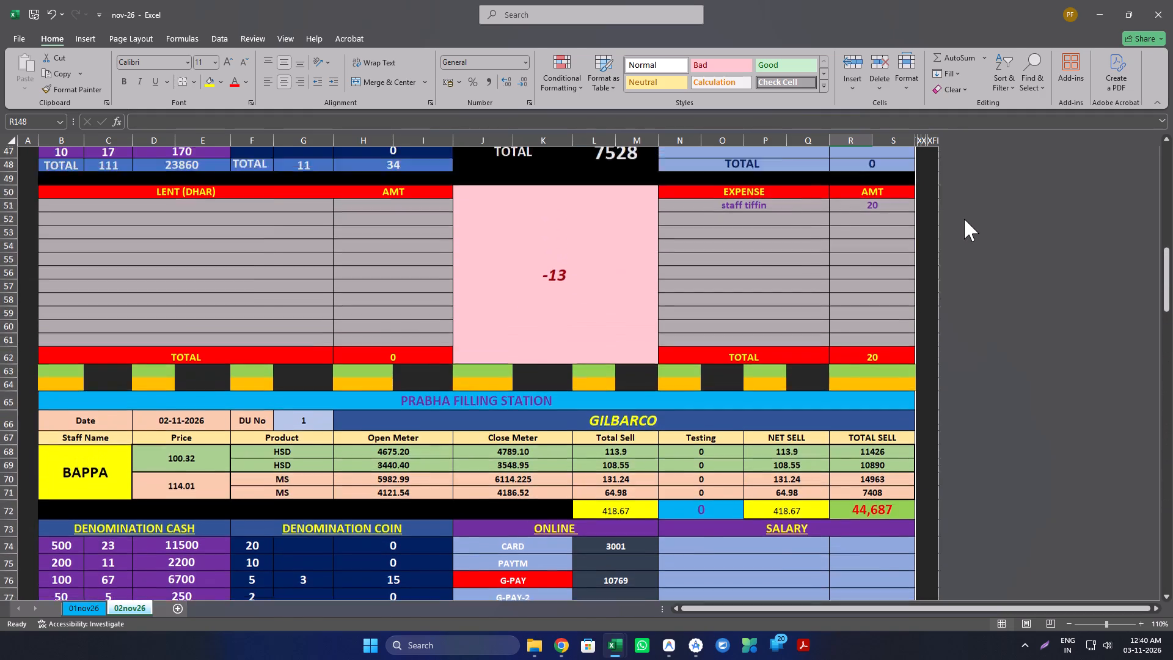
{"action": "scroll", "coordinate": [964, 219], "scroll_direction": "up", "scroll_amount": 5}
{"action": "scroll", "coordinate": [964, 219], "scroll_direction": "down", "scroll_amount": 9}
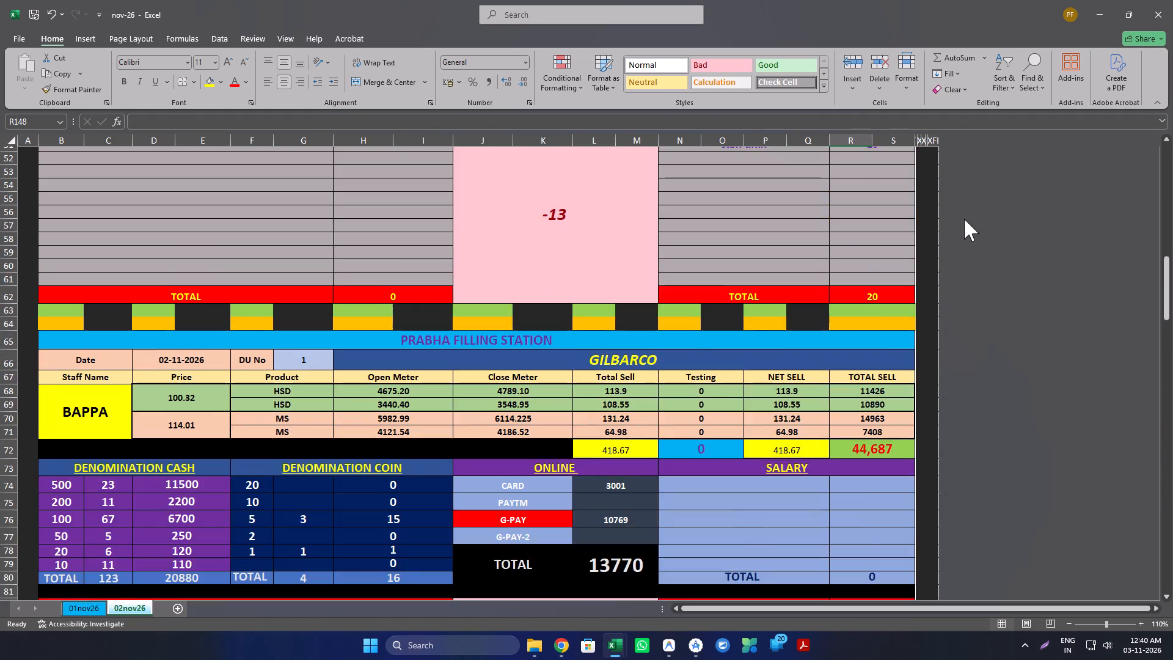
{"action": "scroll", "coordinate": [964, 219], "scroll_direction": "down", "scroll_amount": 13}
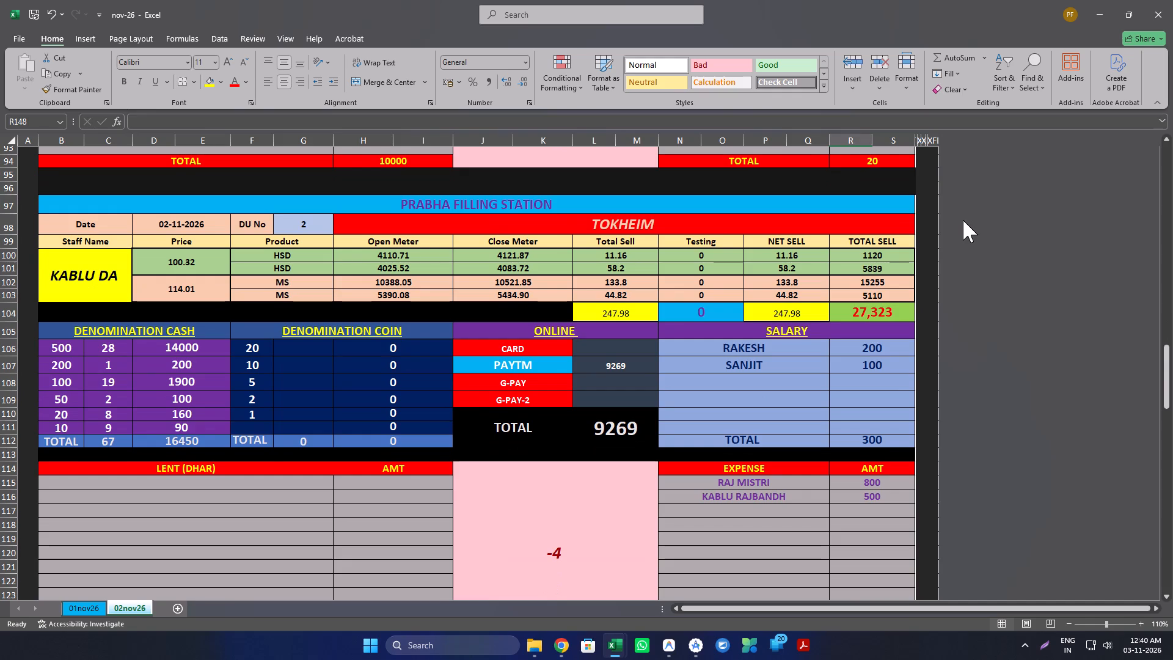
{"action": "scroll", "coordinate": [960, 224], "scroll_direction": "down", "scroll_amount": 4}
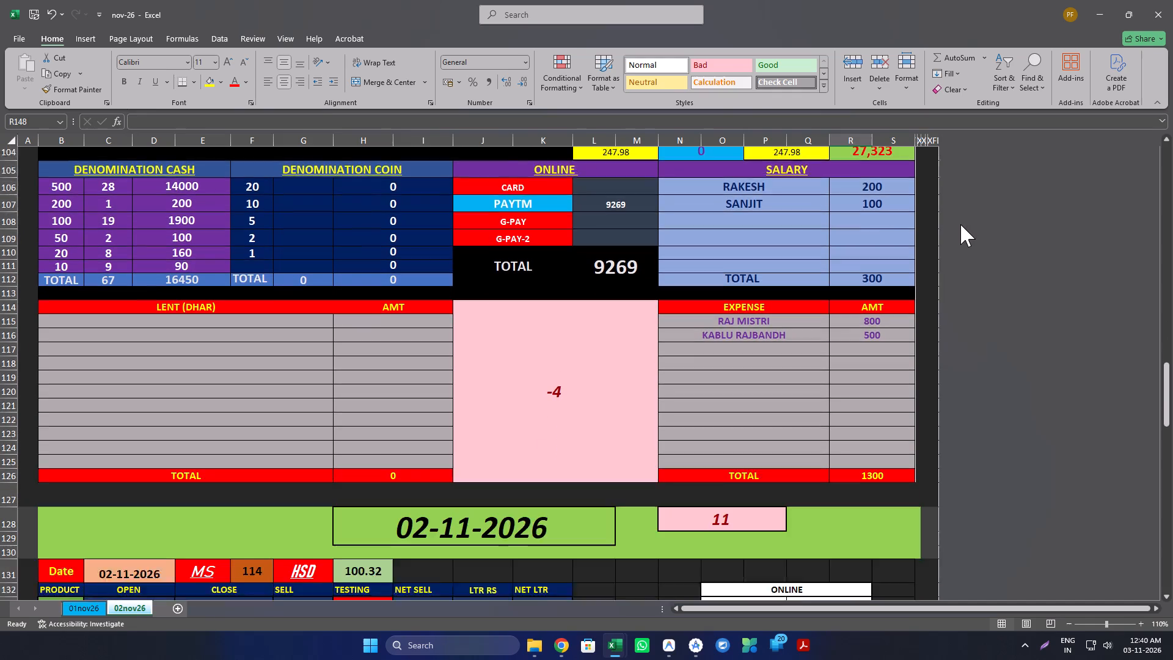
{"action": "scroll", "coordinate": [960, 224], "scroll_direction": "down", "scroll_amount": 11}
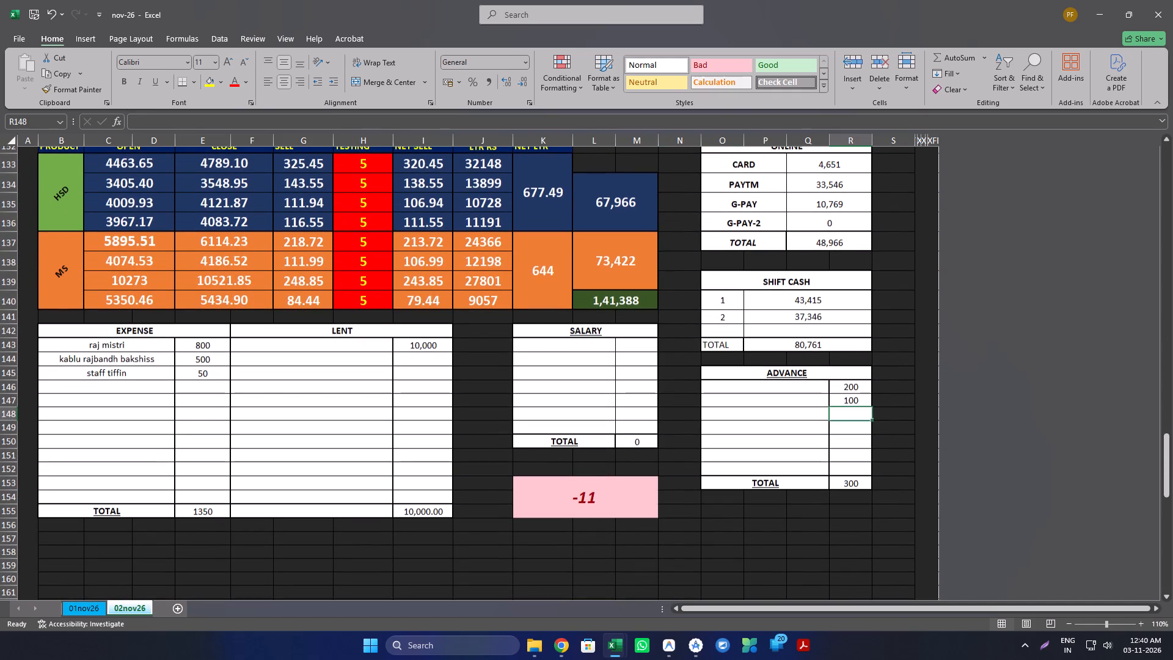
Label the 200 and 100 amounts in the daily summary's ADVANCE table as rakesh and sanjit respectively.
{"action": "left_click", "coordinate": [801, 393]}
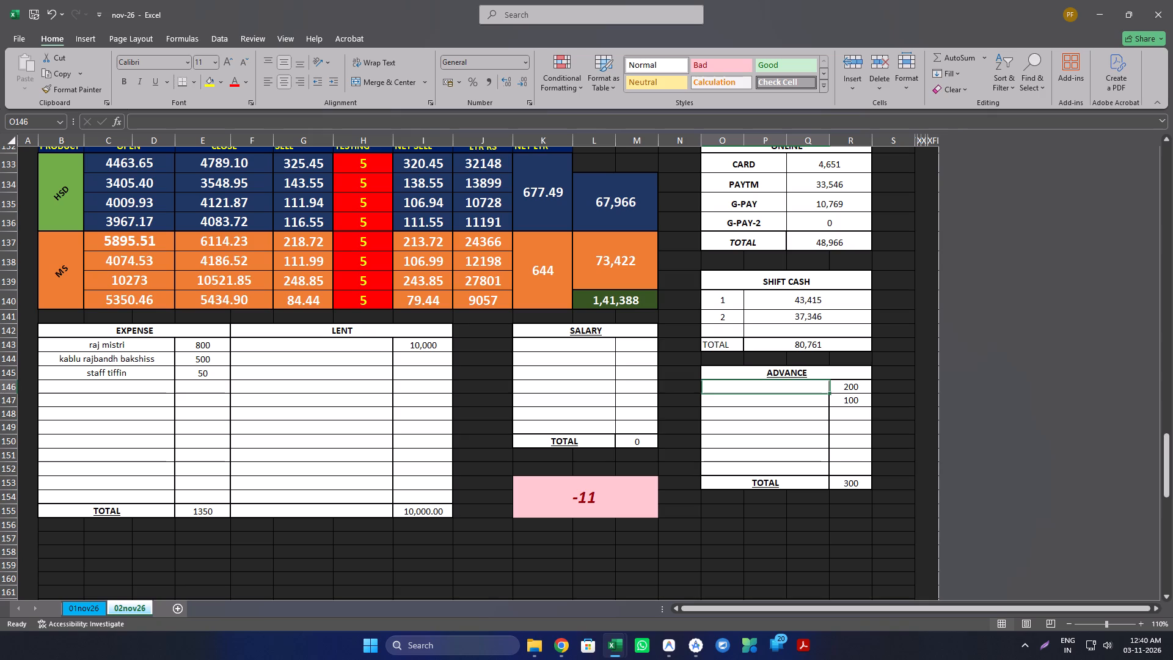
{"action": "type", "text": "rakesh"}
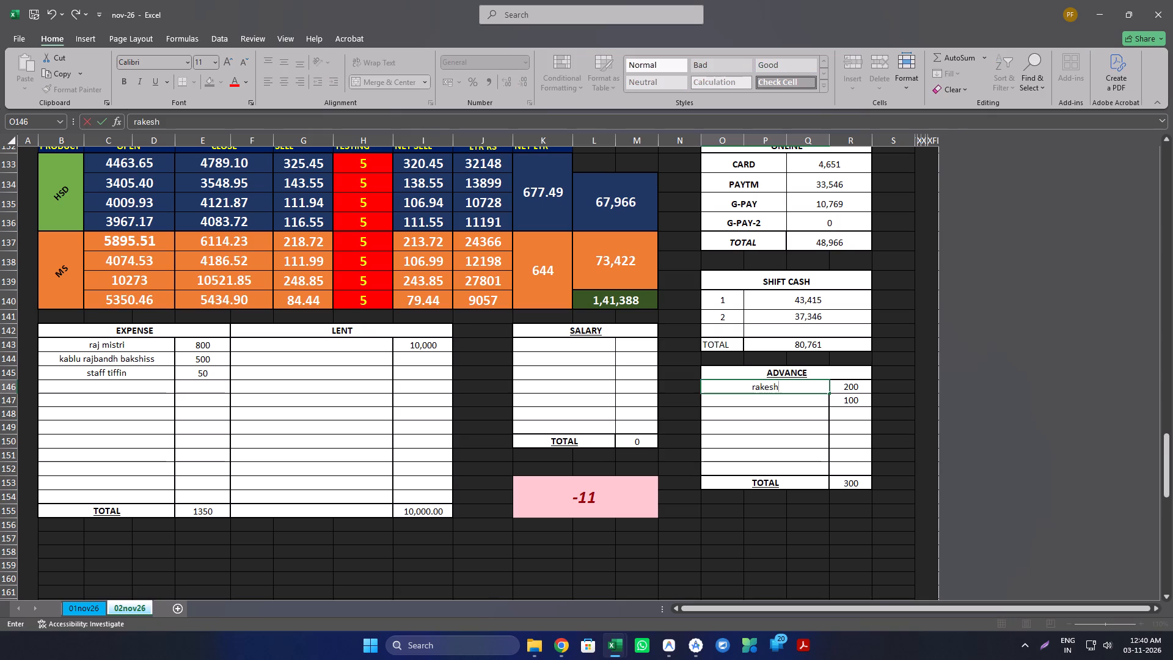
{"action": "key", "text": "Return"}
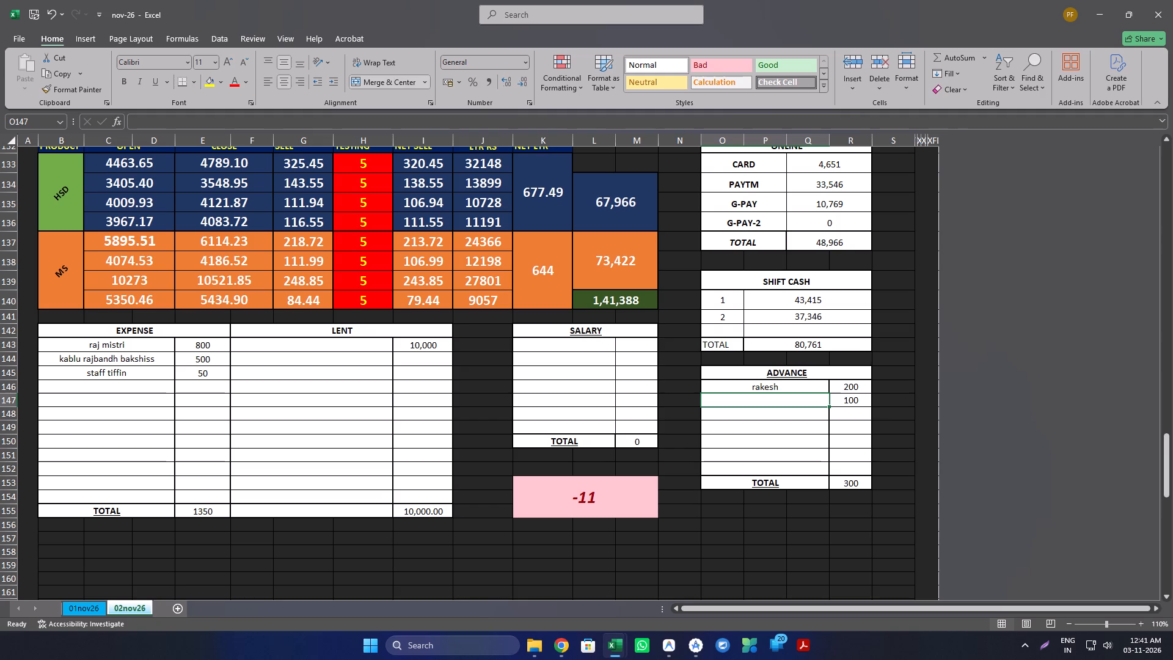
{"action": "type", "text": "sanj"}
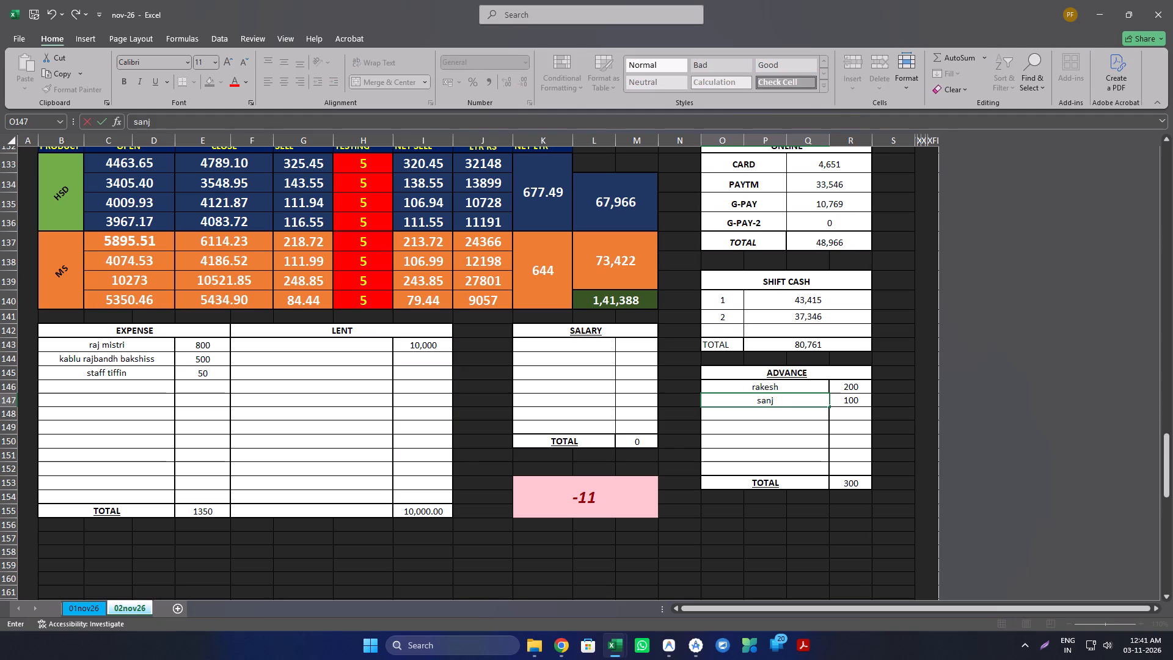
{"action": "type", "text": "it"}
{"action": "key", "text": "Return"}
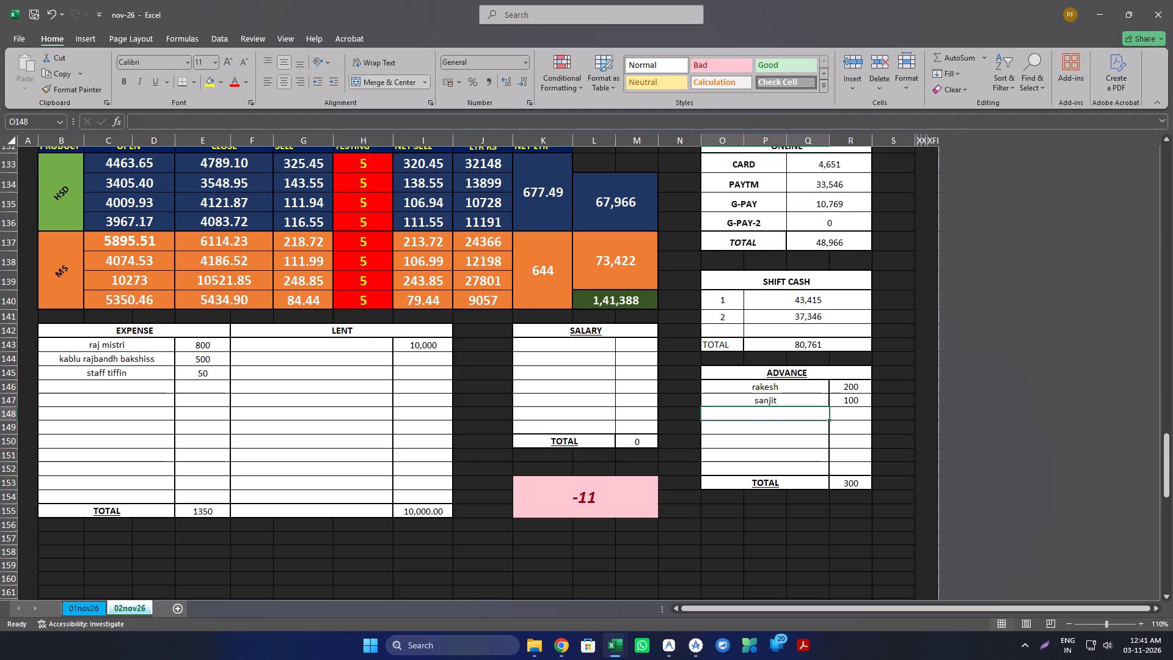
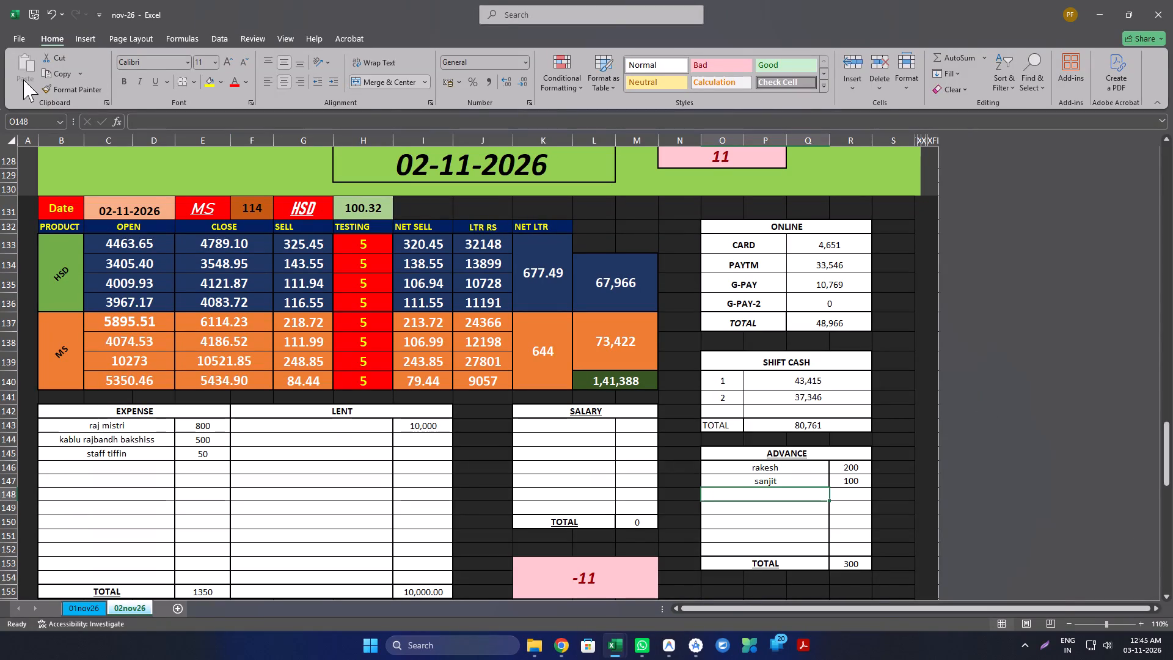
Save the nov-26 workbook with the completed 02-11-2026 daily summary.
{"action": "left_click", "coordinate": [31, 16]}
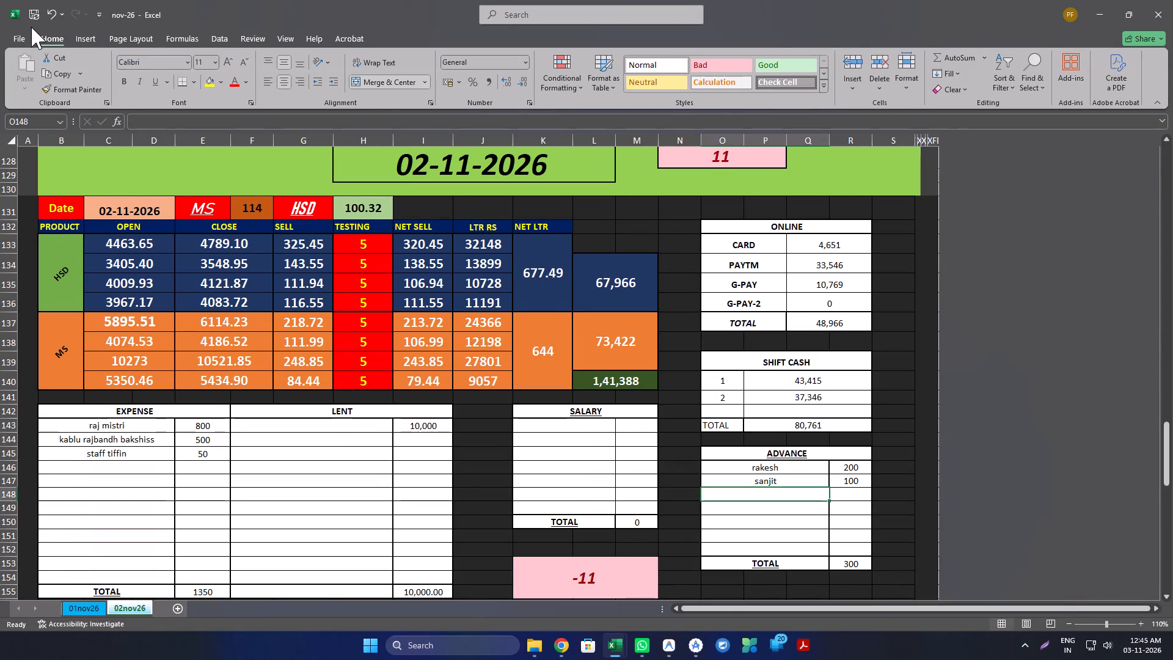
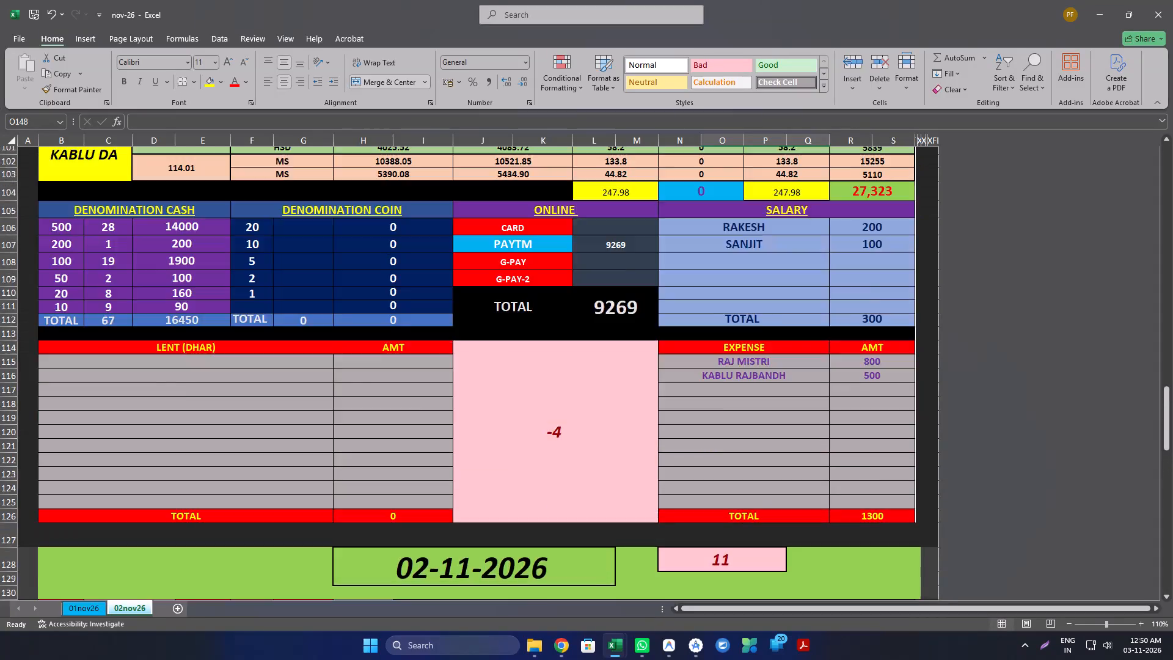
Enter "new das enterprise" as the name beside the 10,000 amount in the daily summary's LENT table.
{"action": "scroll", "coordinate": [405, 176], "scroll_direction": "up", "scroll_amount": 6}
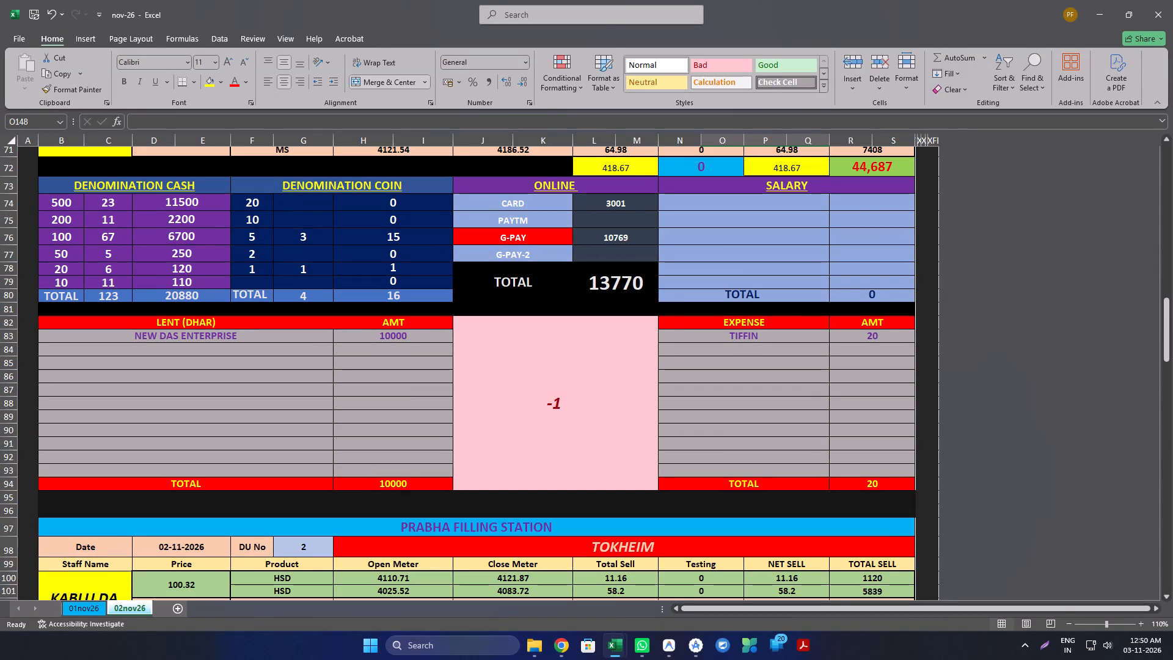
{"action": "scroll", "coordinate": [374, 204], "scroll_direction": "down", "scroll_amount": 11}
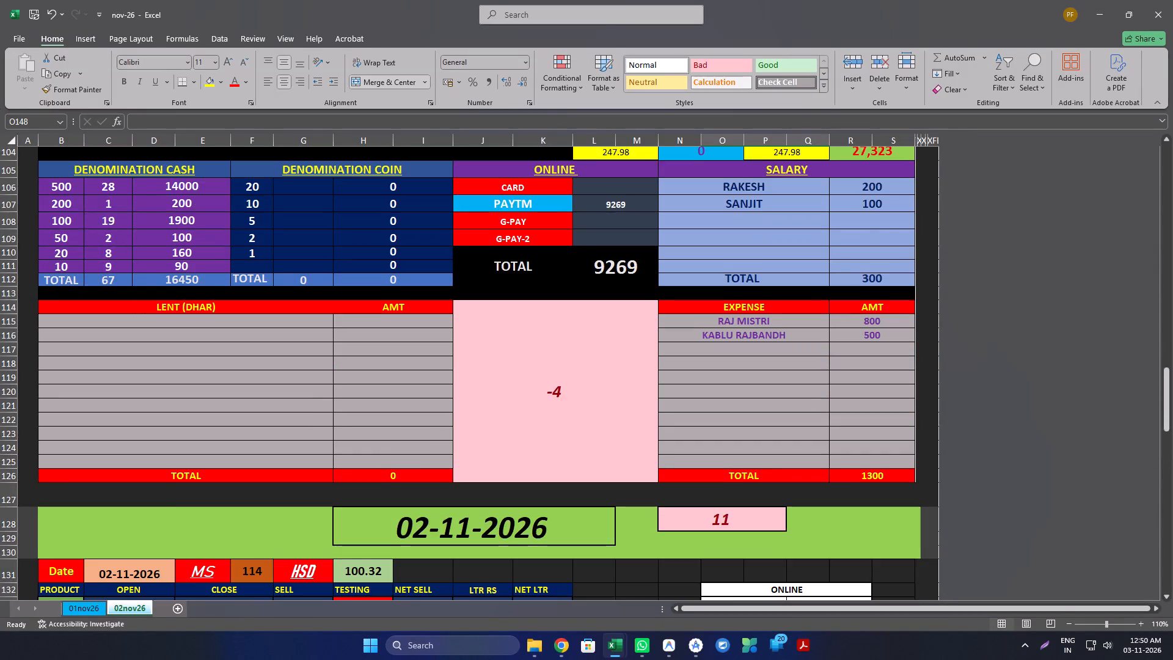
{"action": "scroll", "coordinate": [377, 207], "scroll_direction": "down", "scroll_amount": 14}
{"action": "left_click", "coordinate": [353, 259]}
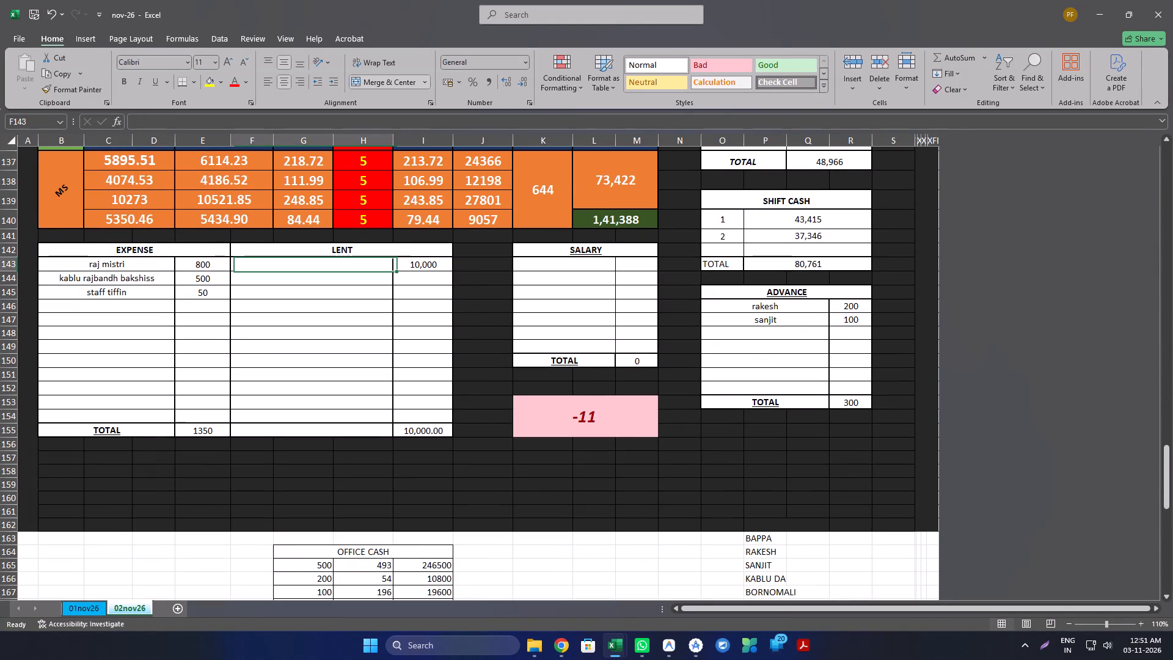
{"action": "type", "text": "new"}
{"action": "key", "text": "space"}
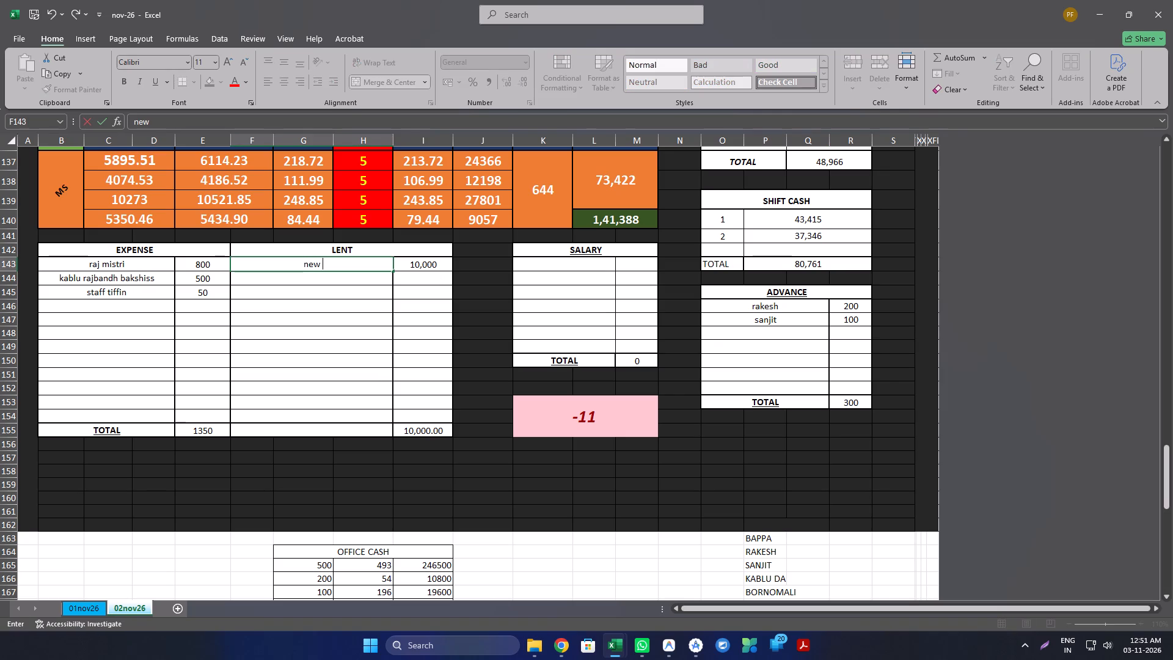
{"action": "key", "text": "BackSpace"}
{"action": "key", "text": "BackSpace"}
{"action": "key", "text": "BackSpace"}
{"action": "type", "text": "New da"}
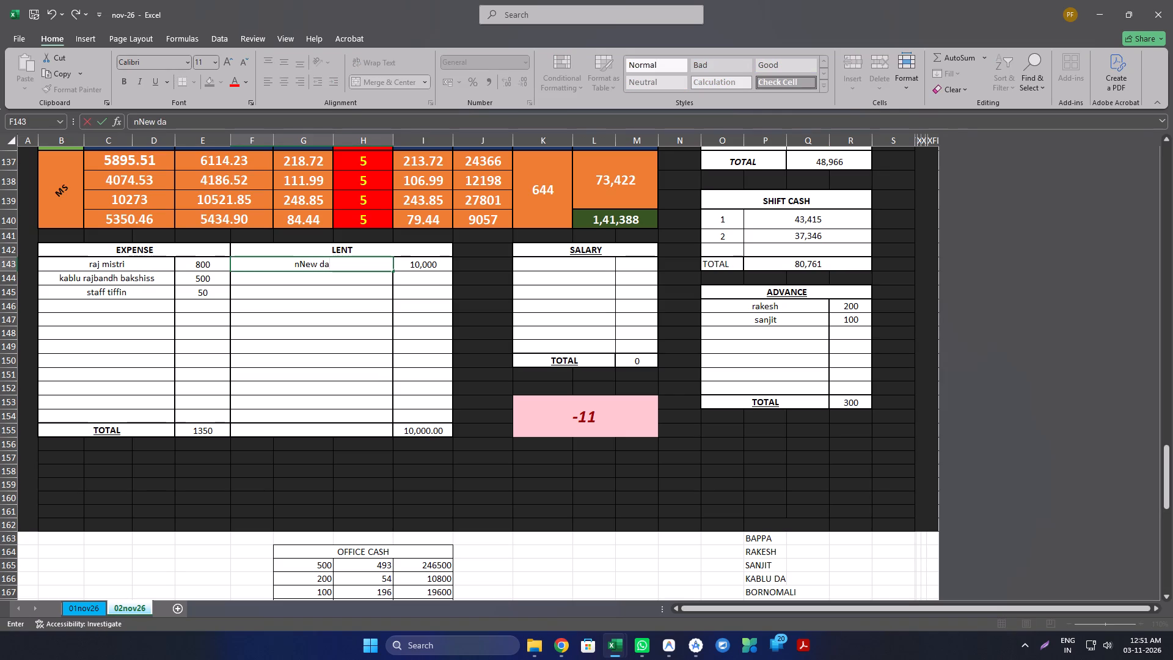
{"action": "type", "text": "s"}
{"action": "key", "text": "space"}
{"action": "key", "text": "BackSpace"}
{"action": "key", "text": "BackSpace"}
{"action": "key", "text": "BackSpace"}
{"action": "key", "text": "BackSpace"}
{"action": "key", "text": "BackSpace"}
{"action": "key", "text": "BackSpace"}
{"action": "key", "text": "BackSpace"}
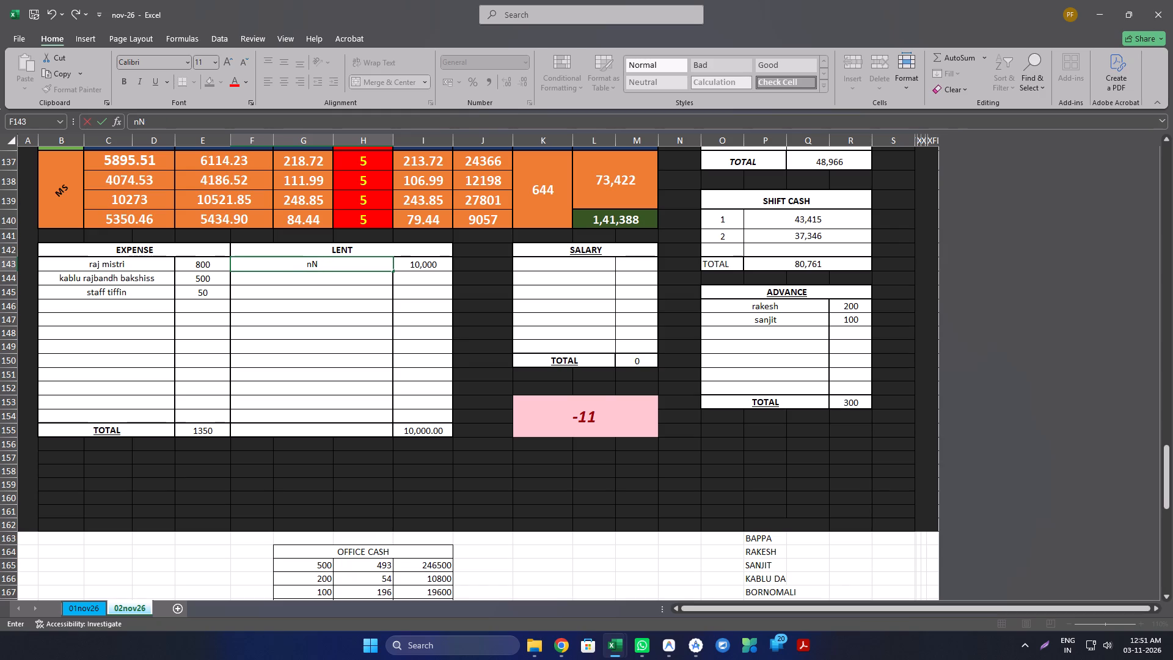
{"action": "key", "text": "BackSpace"}
{"action": "key", "text": "BackSpace"}
{"action": "type", "text": "new das enter"}
{"action": "key", "text": "p"}
{"action": "type", "text": "rise"}
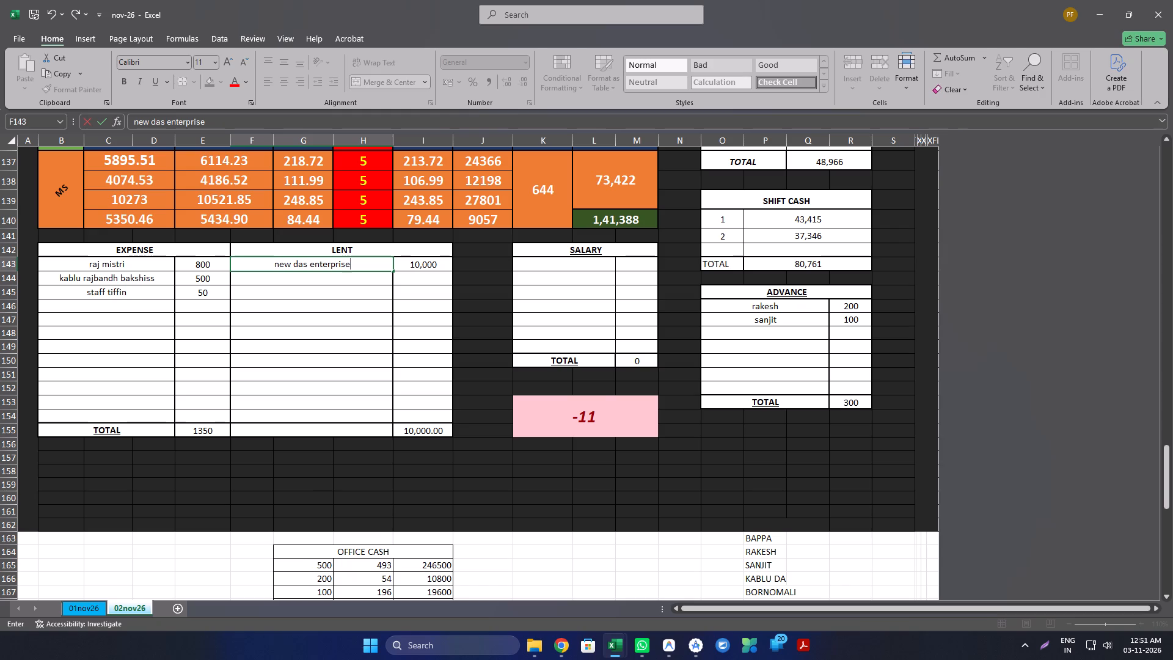
{"action": "key", "text": "Return"}
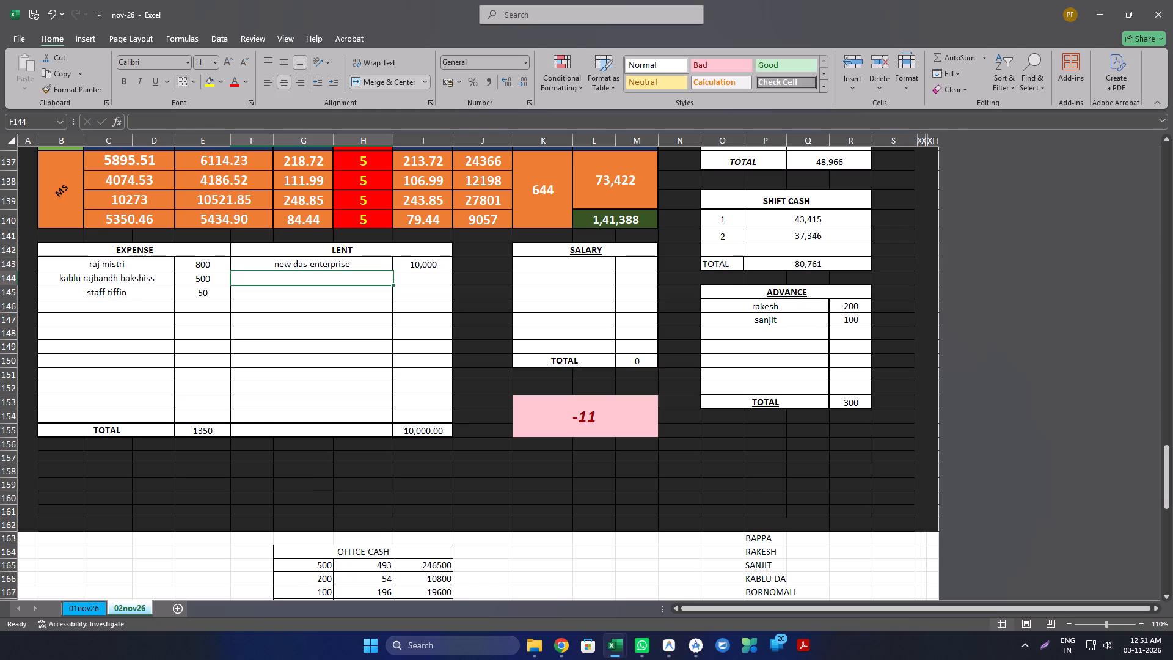